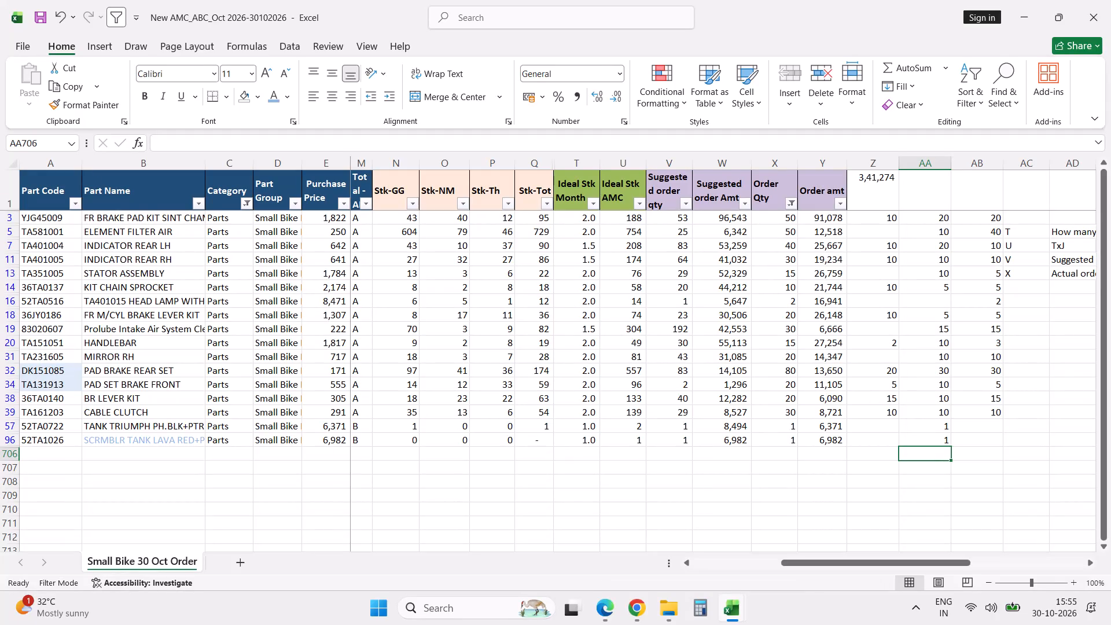
Open the workbook Document-28102026-GG from the Daily Order and PNA folder in Downloads.
drag(878, 400, 751, 472)
click(751, 472)
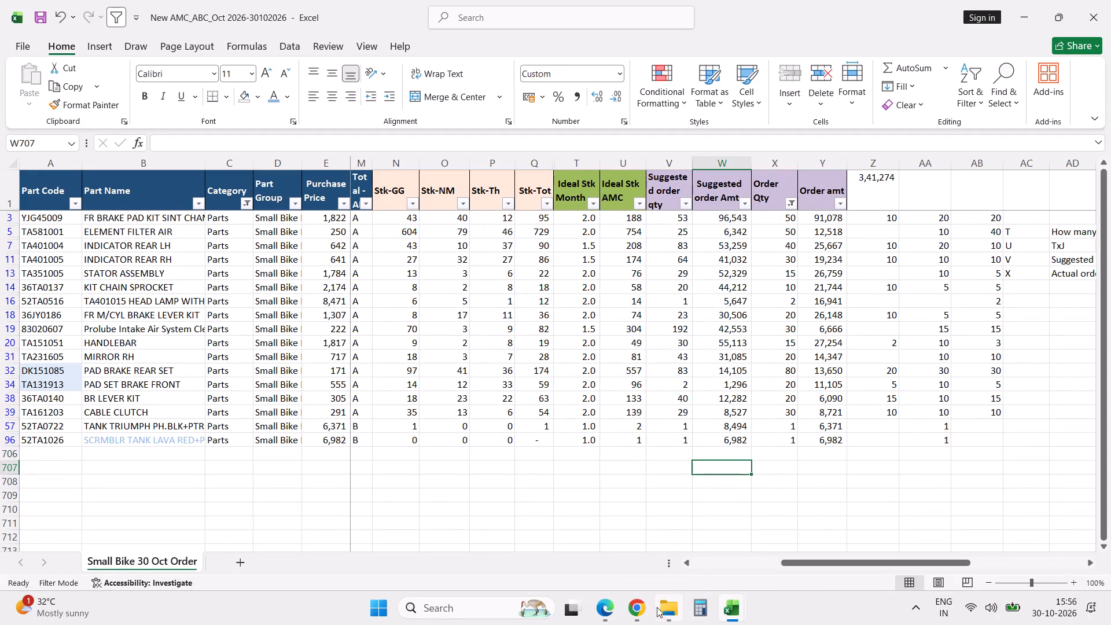
click(666, 608)
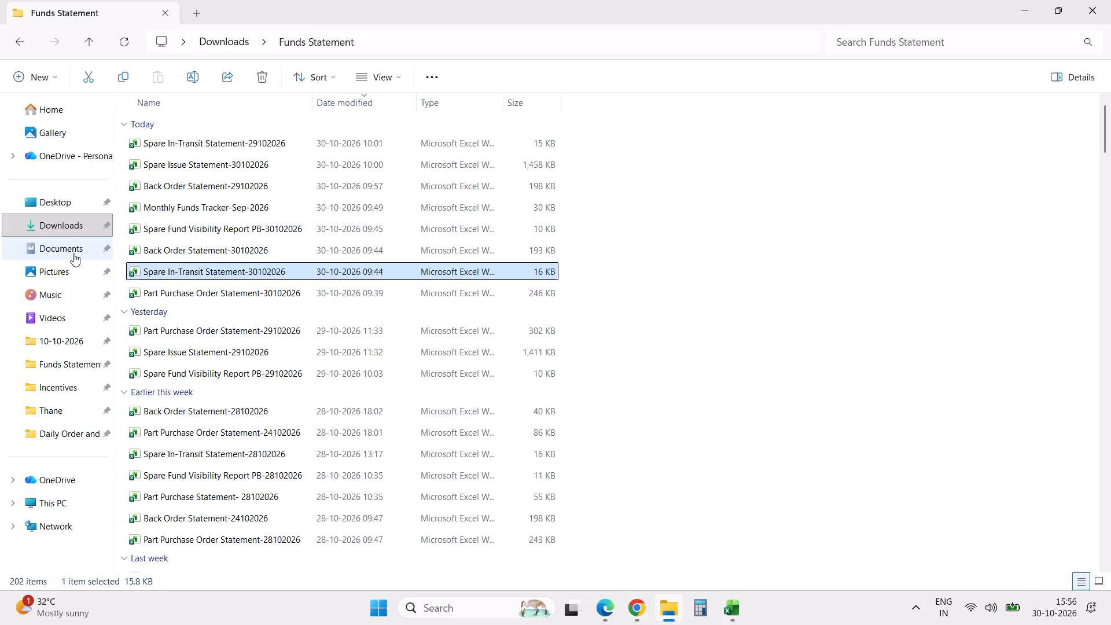
click(227, 43)
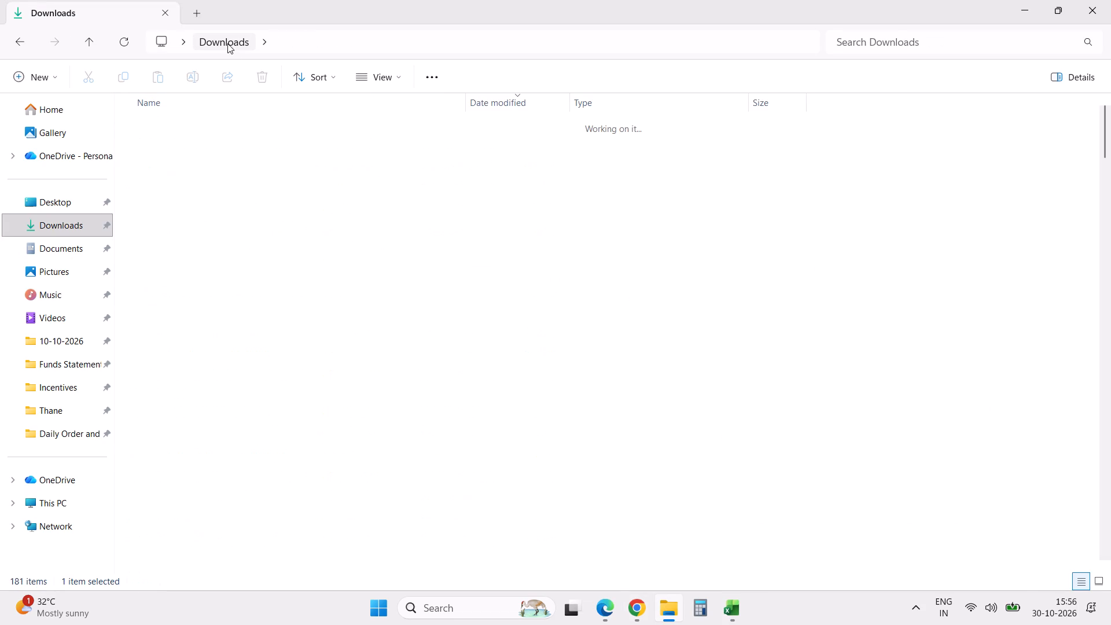
double_click(200, 185)
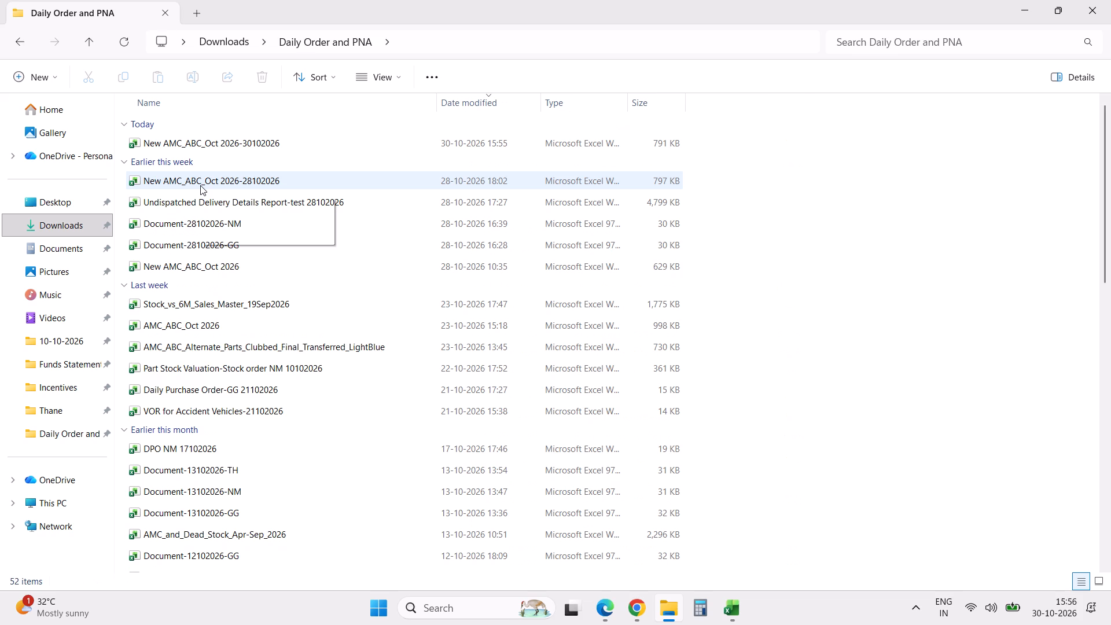
double_click(227, 247)
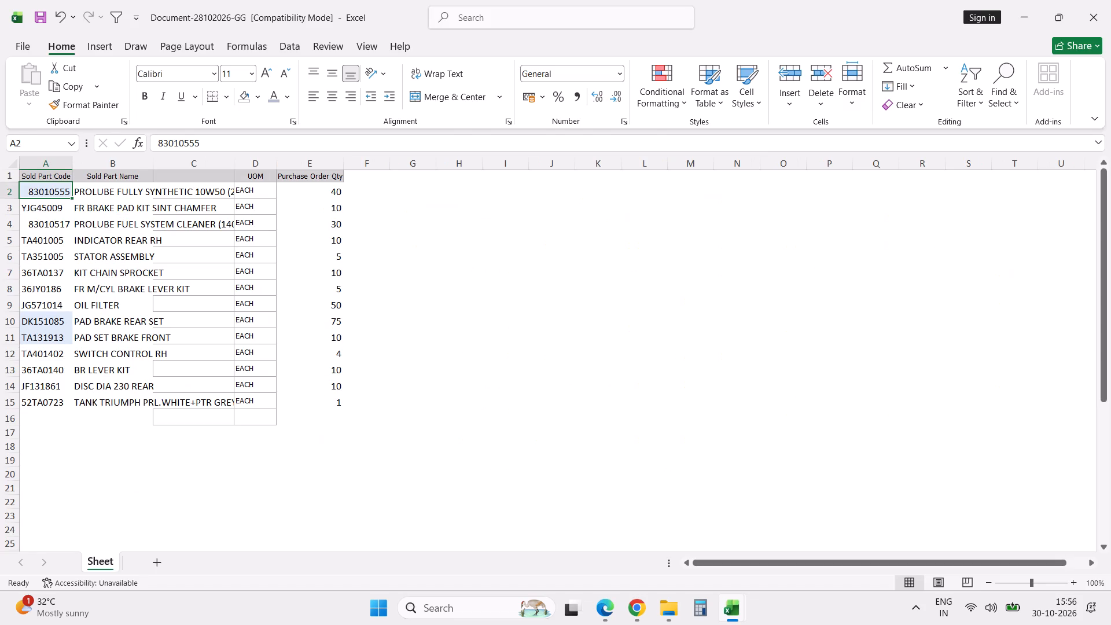
Clear the old part codes, part names and purchase order quantities in rows 2 to 15, keeping the UOM column.
shift+click(121, 403)
key(Delete)
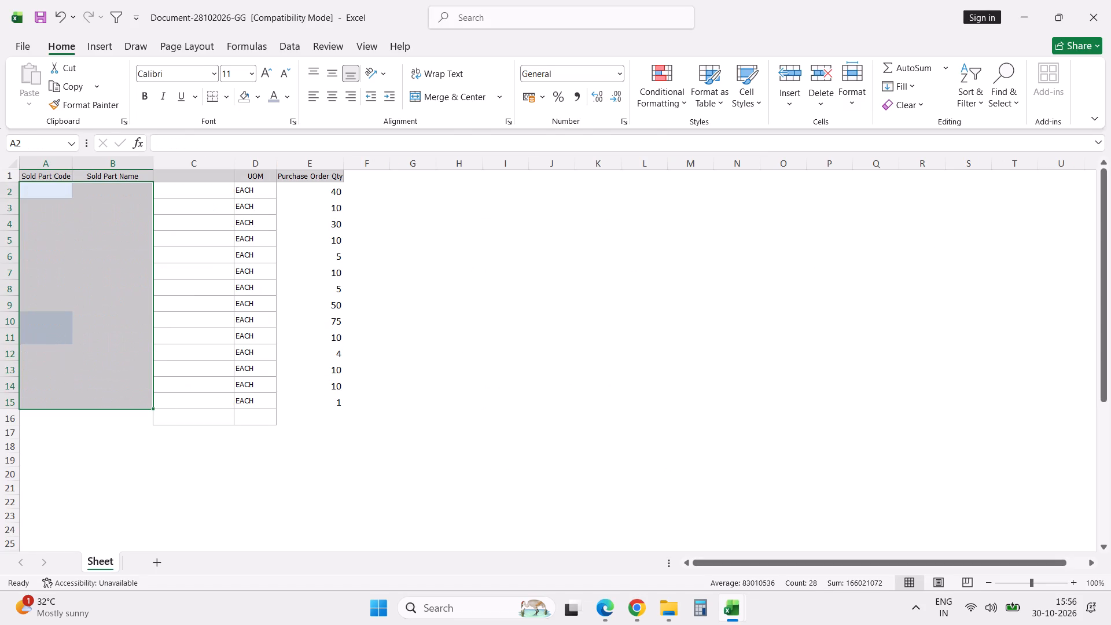
click(307, 194)
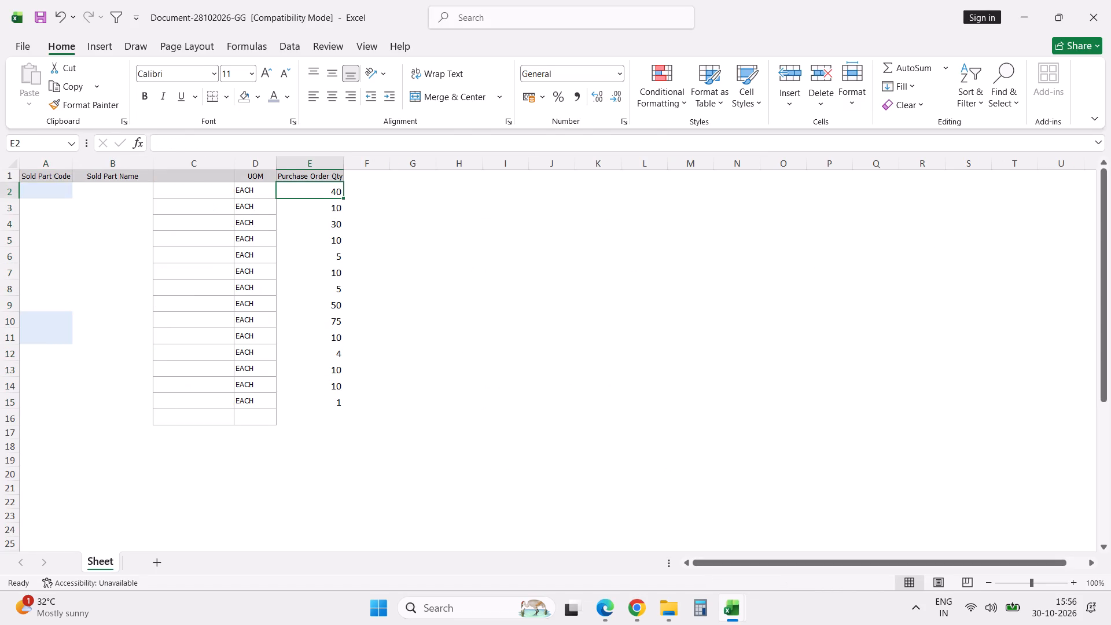
shift+click(333, 404)
key(Delete)
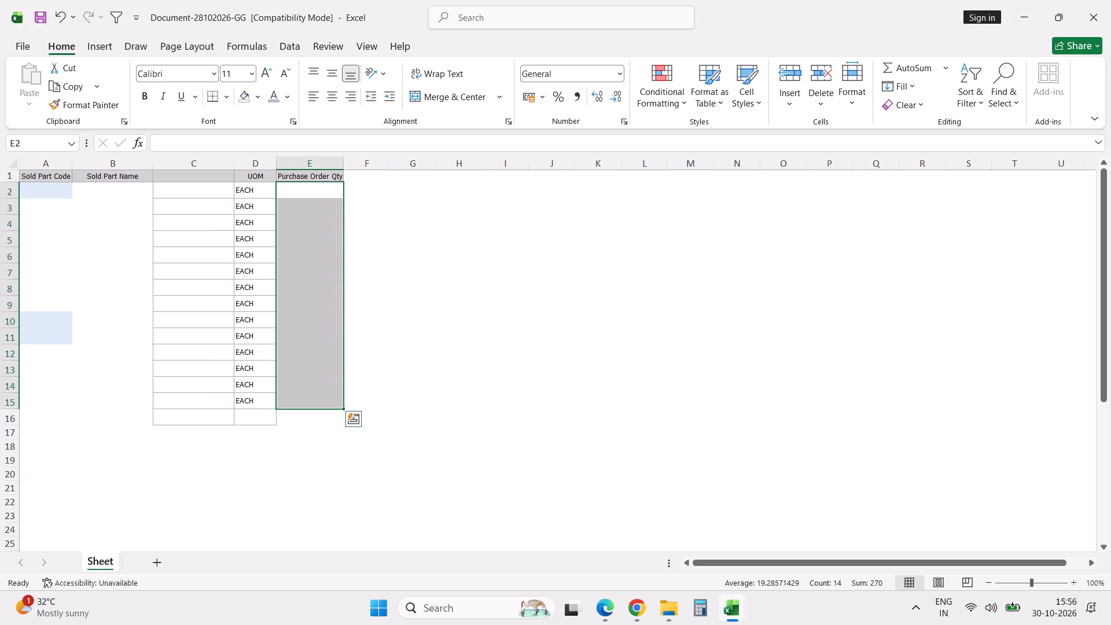
key(alt+Tab)
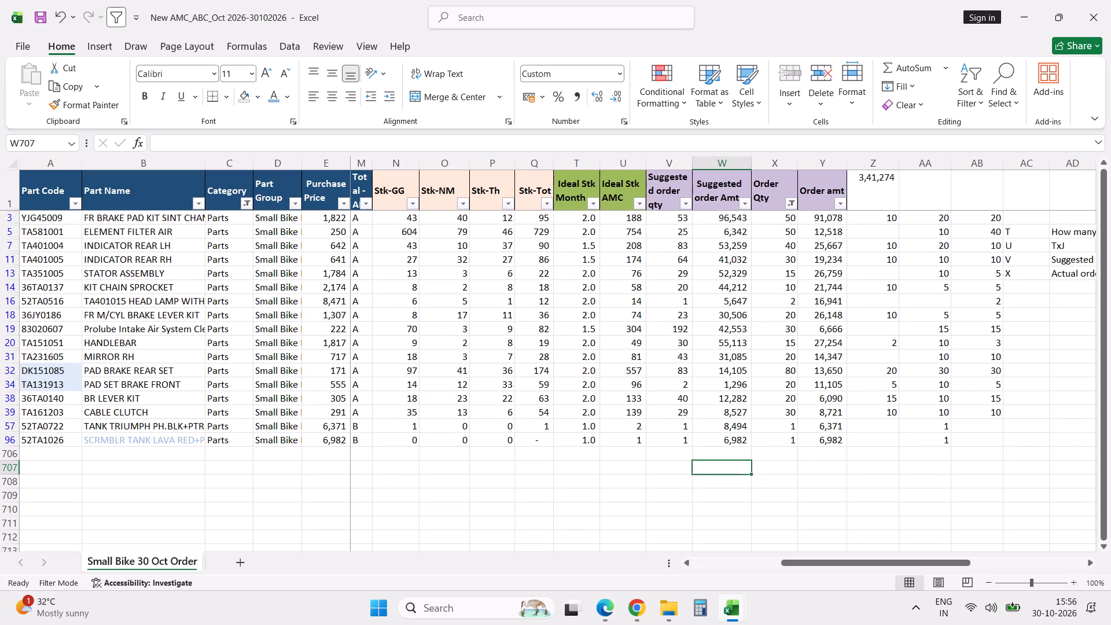
click(58, 218)
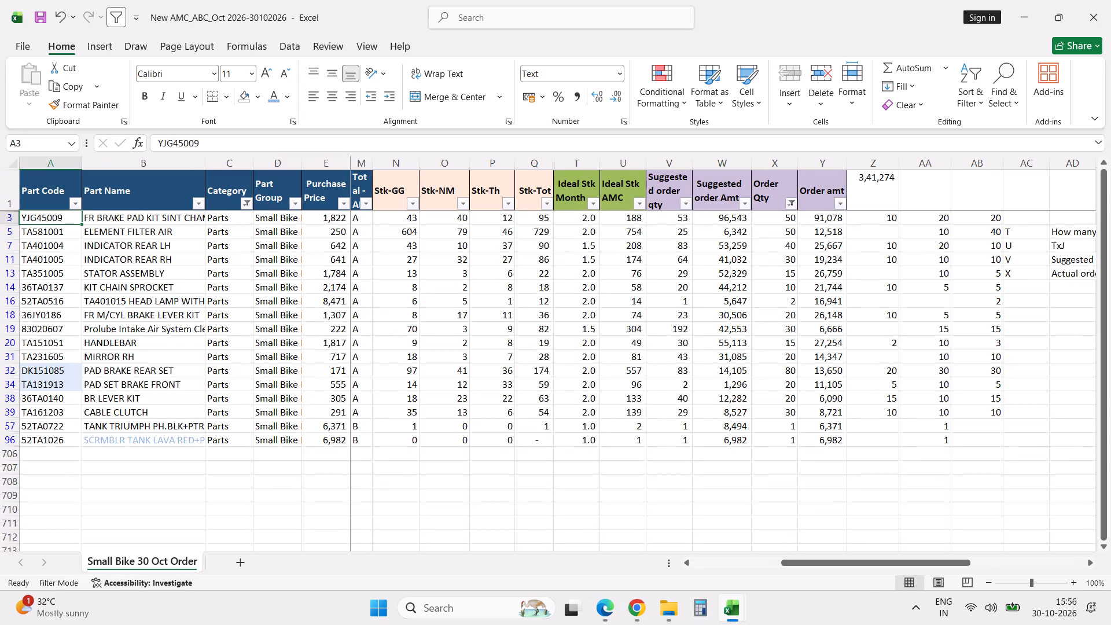
shift+click(162, 442)
key(ctrl+c)
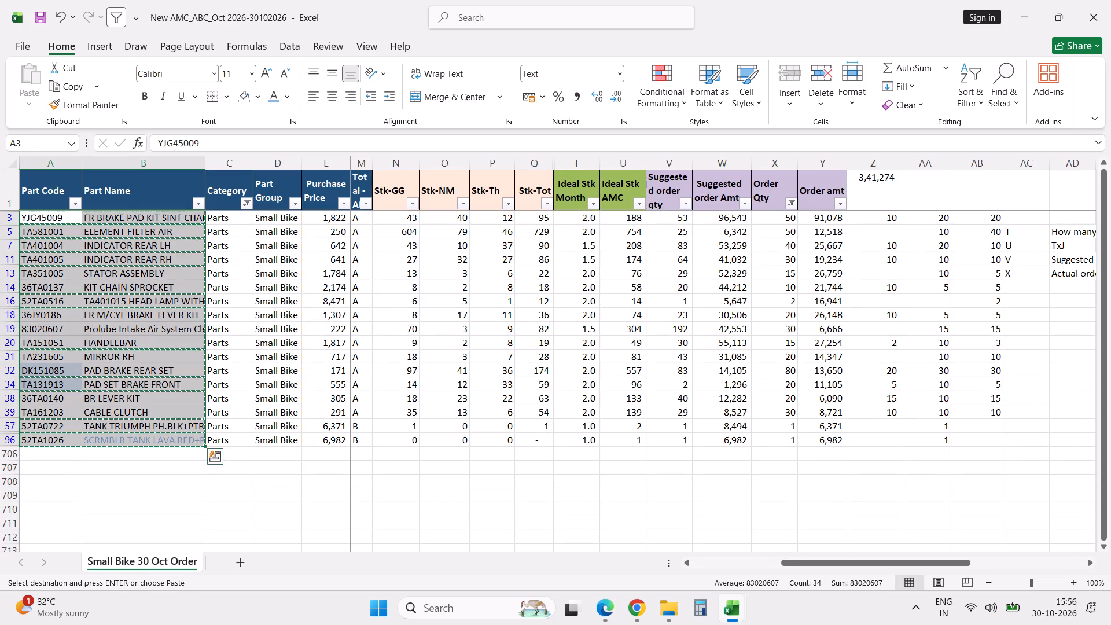
key(alt+Tab)
click(37, 187)
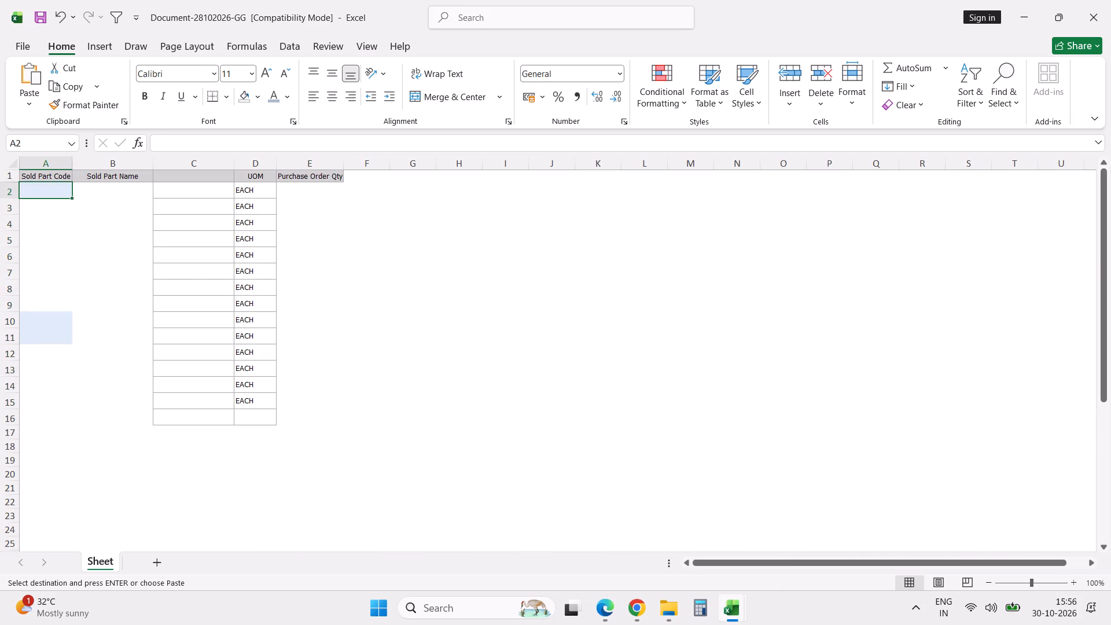
key(ctrl+v)
Copy the column Z quantities for the filtered parts from the AMC workbook into the GG document's Purchase Order Qty column, starting at E2.
key(alt+Tab)
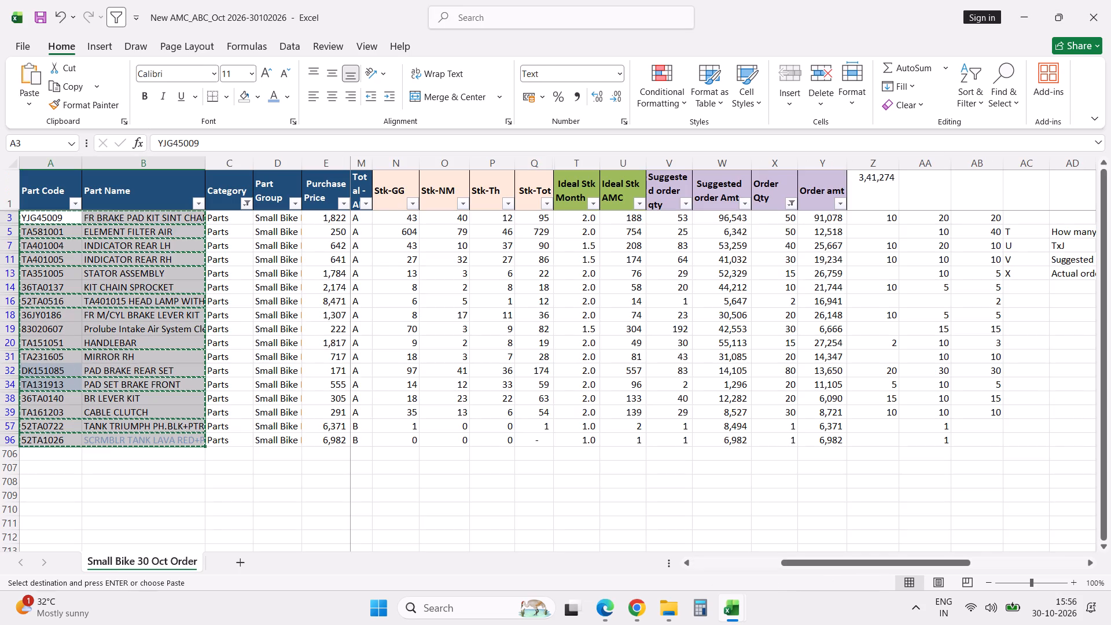
click(881, 216)
shift+click(888, 444)
key(ctrl+c)
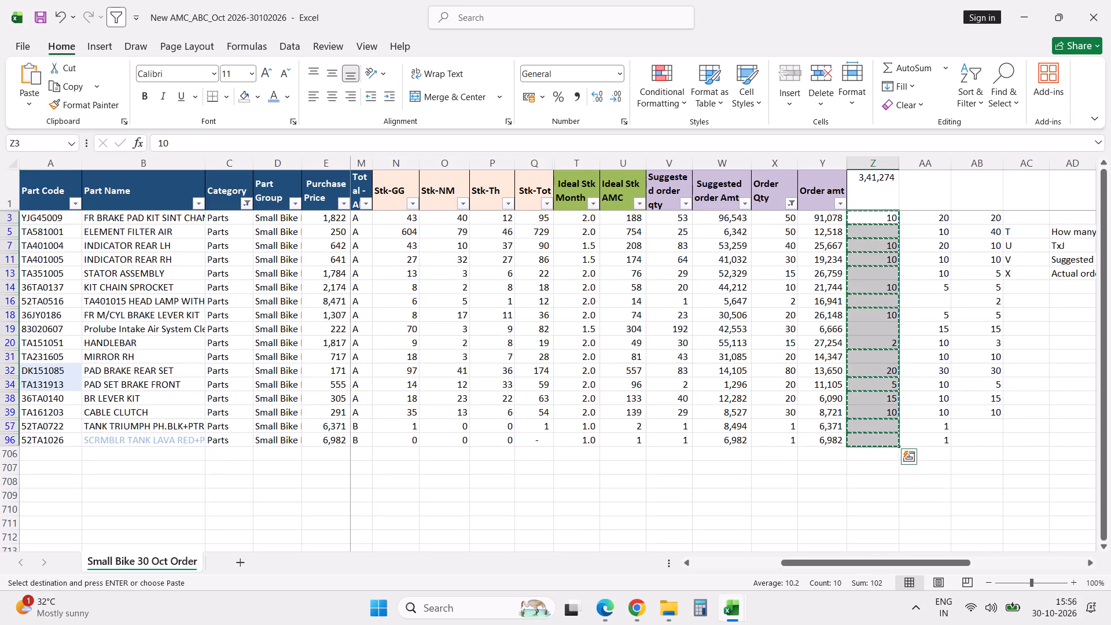
key(alt+Tab)
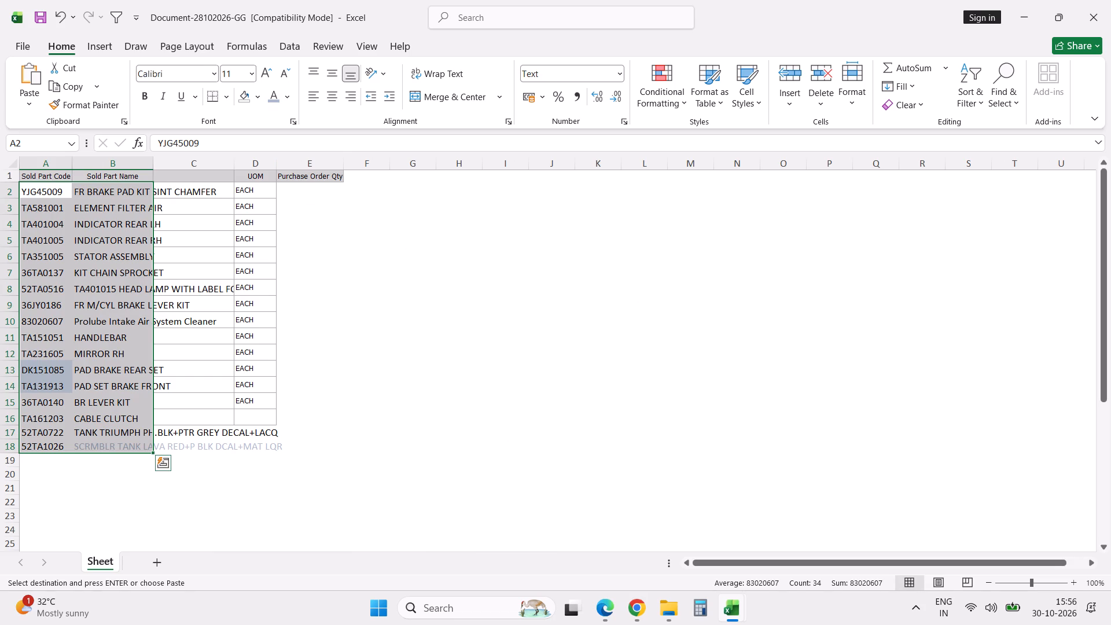
click(300, 196)
key(ctrl+v)
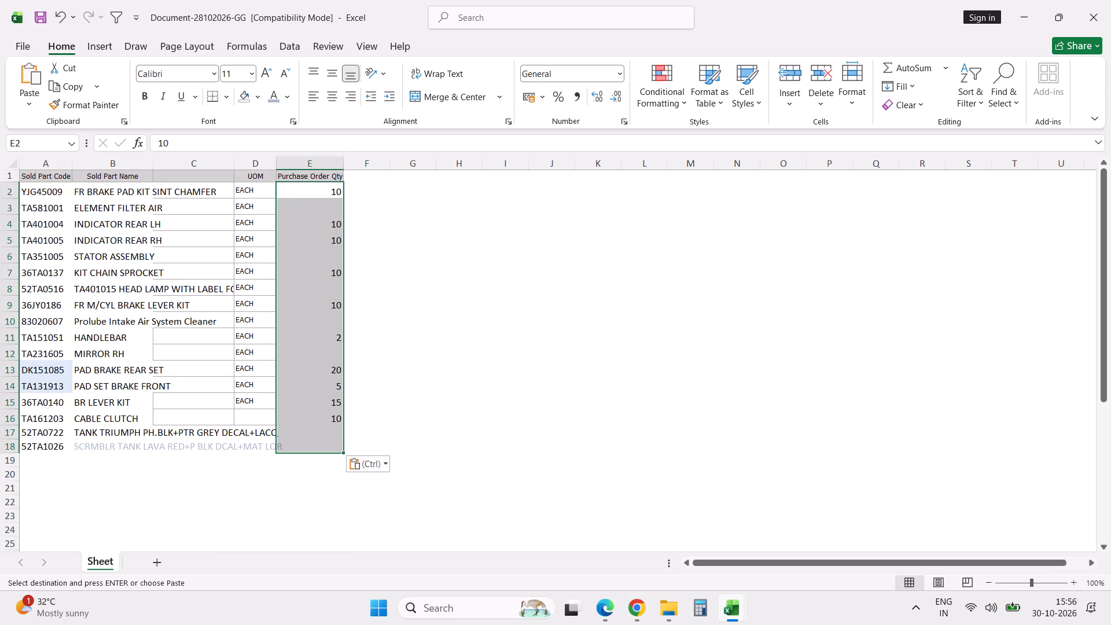
Delete the no-quantity rows for Element Filter Air, Stator Assembly, head lamp 52TA0516, Prolube Intake Air System Cleaner and Mirror RH.
click(16, 207)
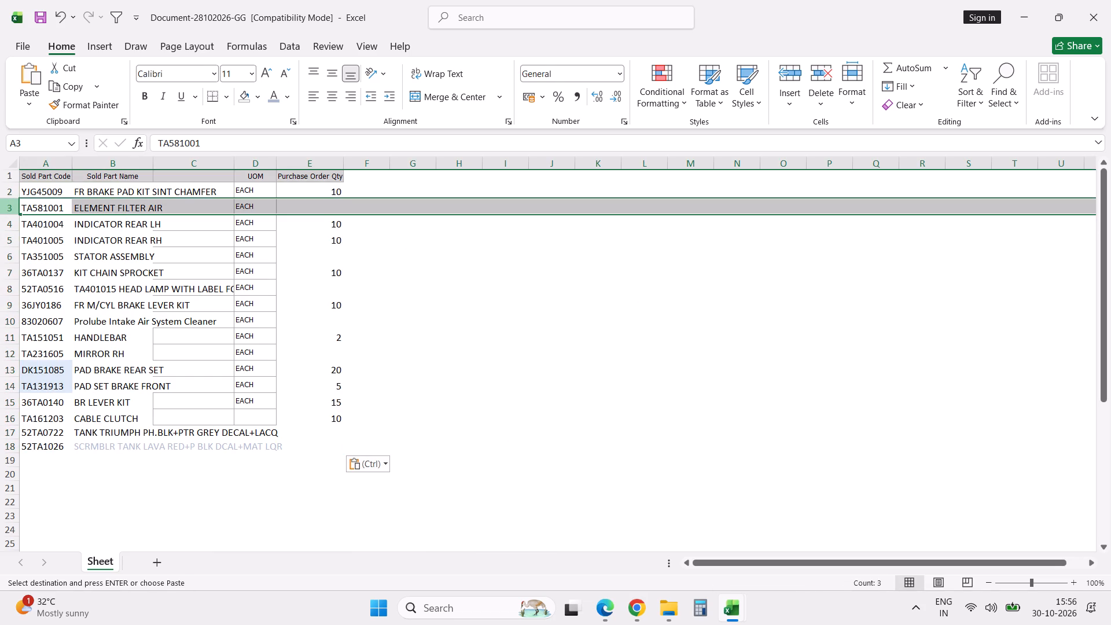
key(shift+Down)
key(shift+Up)
key(ctrl+minus)
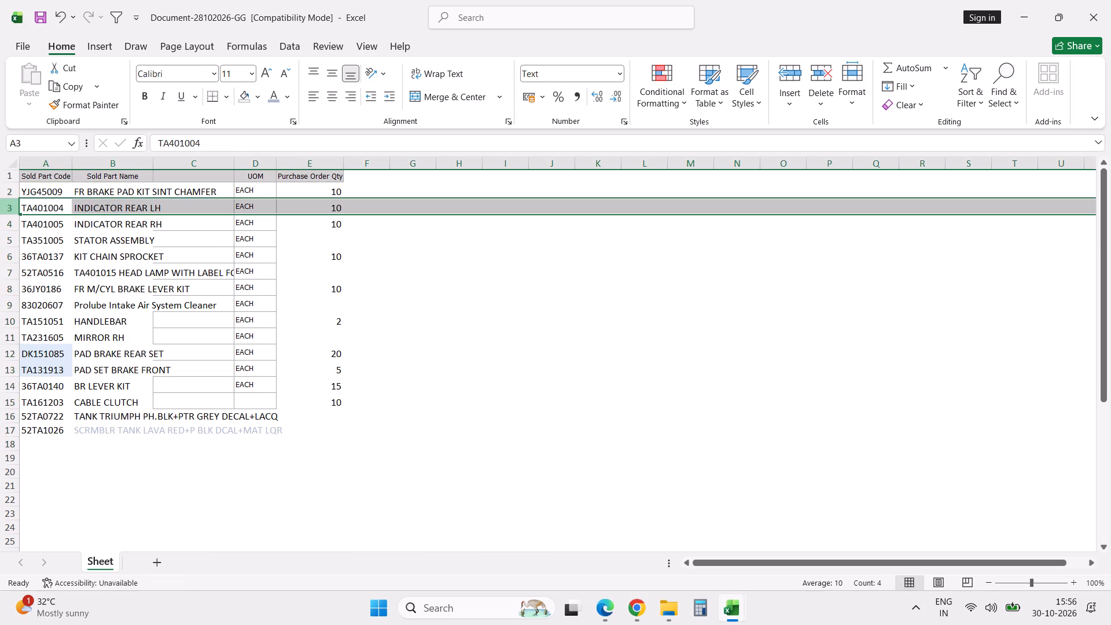
click(16, 241)
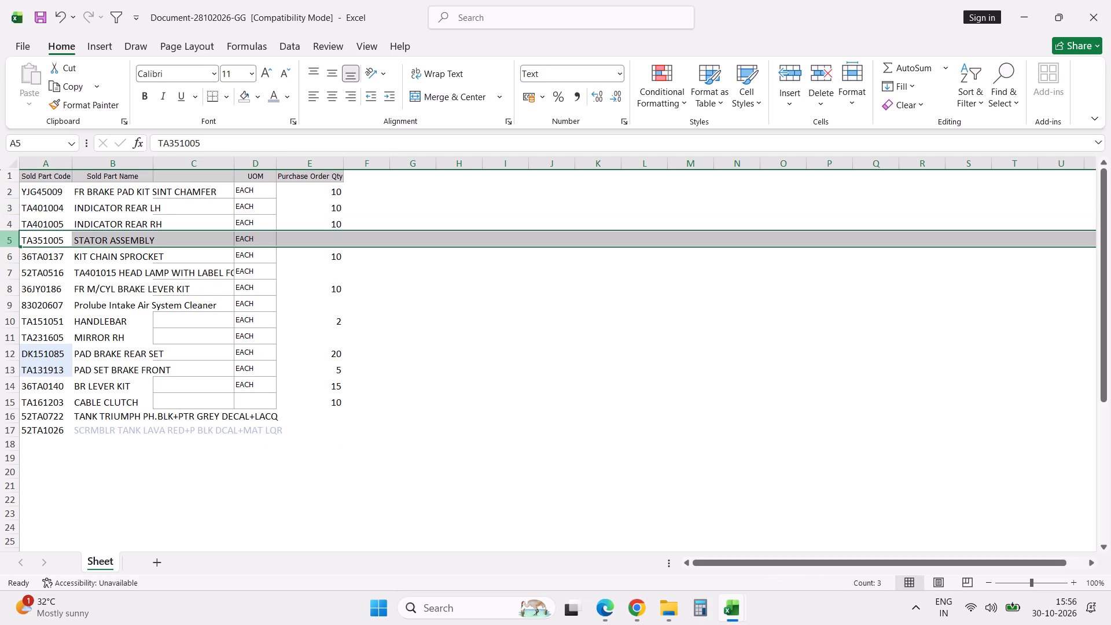
key(ctrl+minus)
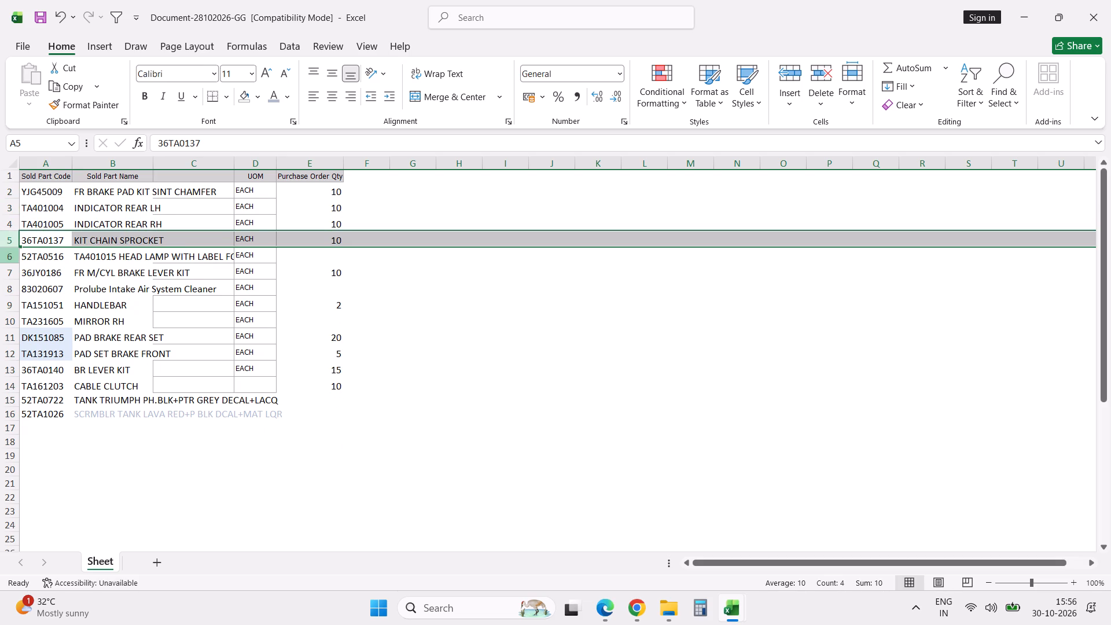
click(12, 256)
key(ctrl+minus)
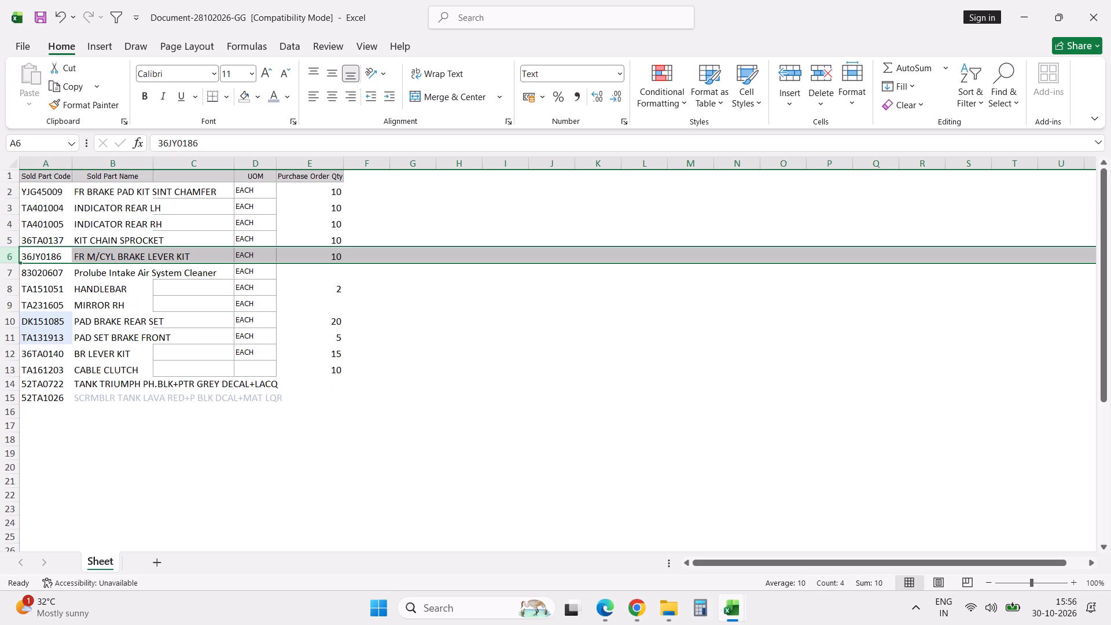
click(12, 270)
key(ctrl+minus)
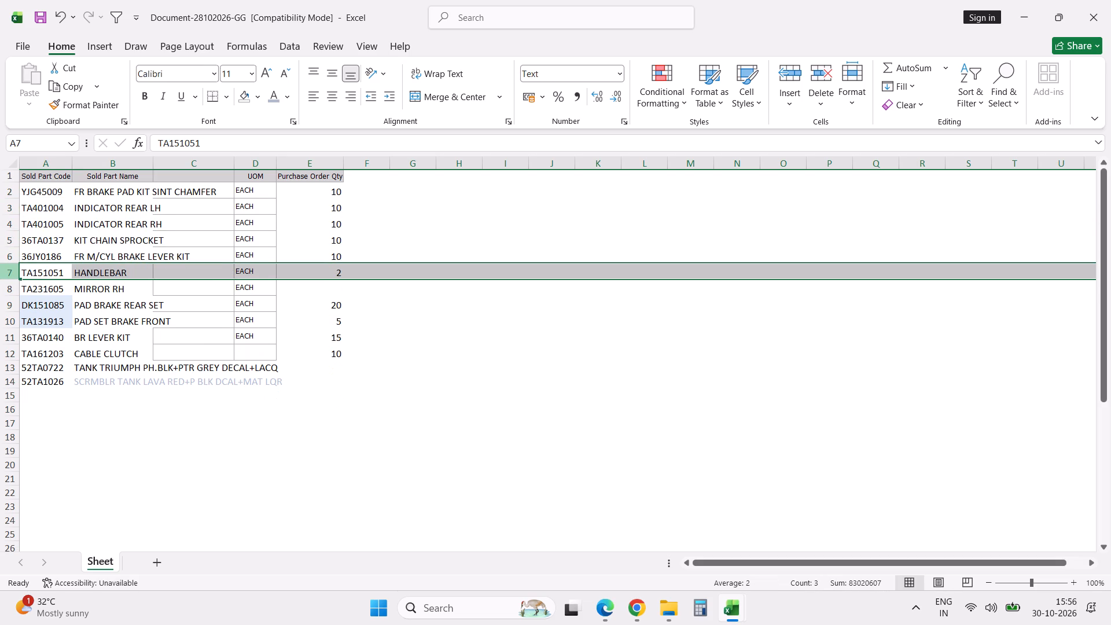
click(12, 289)
key(ctrl+minus)
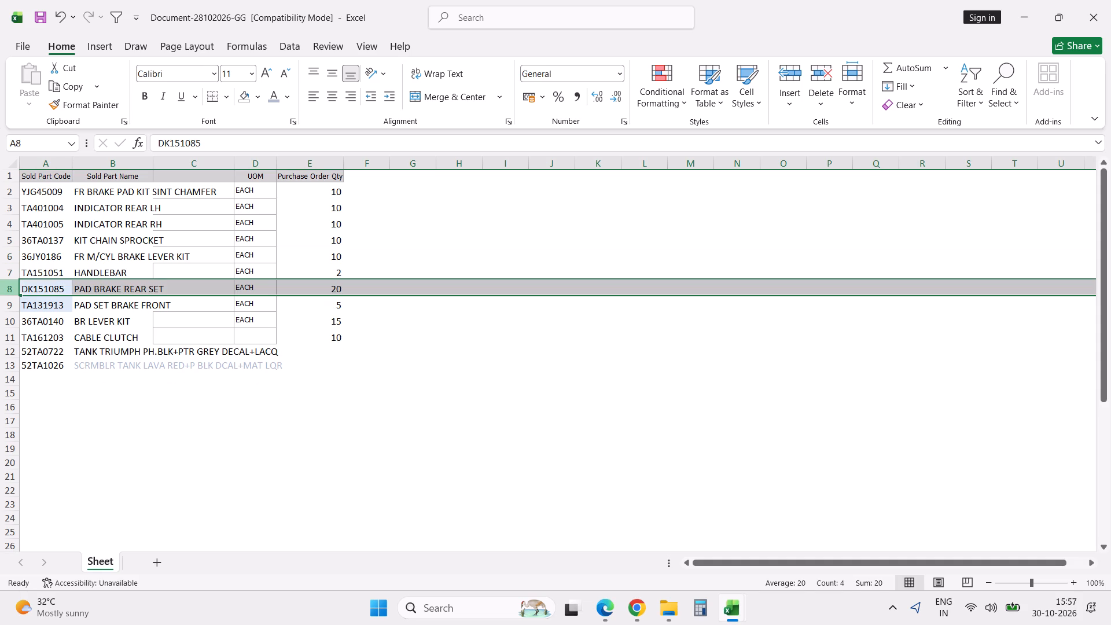
Delete the two tank rows without quantities, 52TA0722 and 52TA1026, at the end of the list.
click(14, 353)
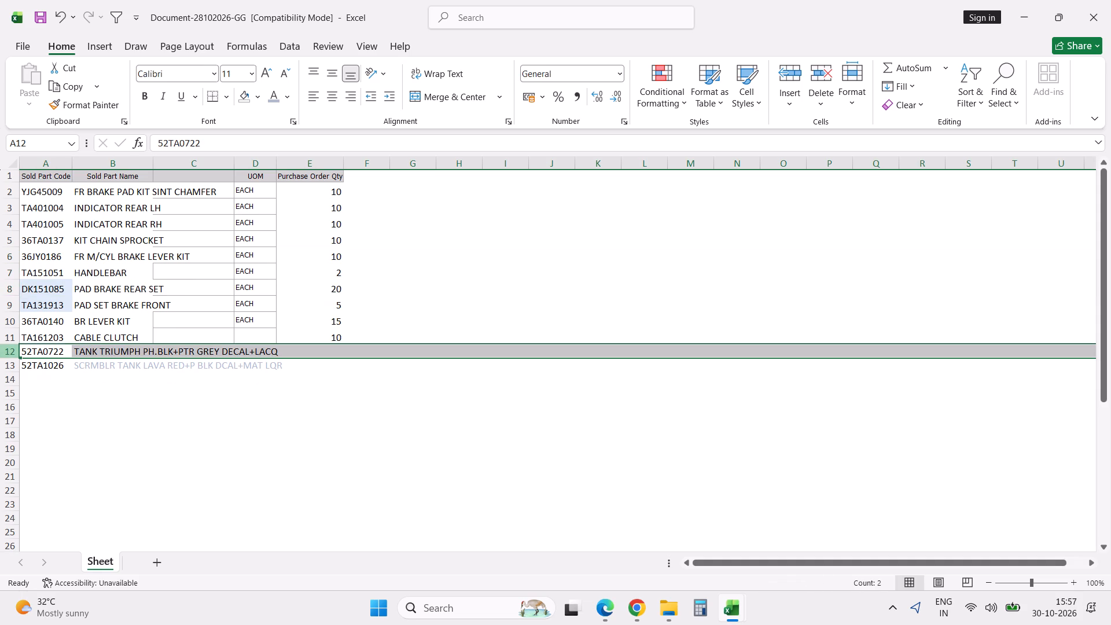
key(shift+Down)
key(shift+Down)
key(ctrl+minus)
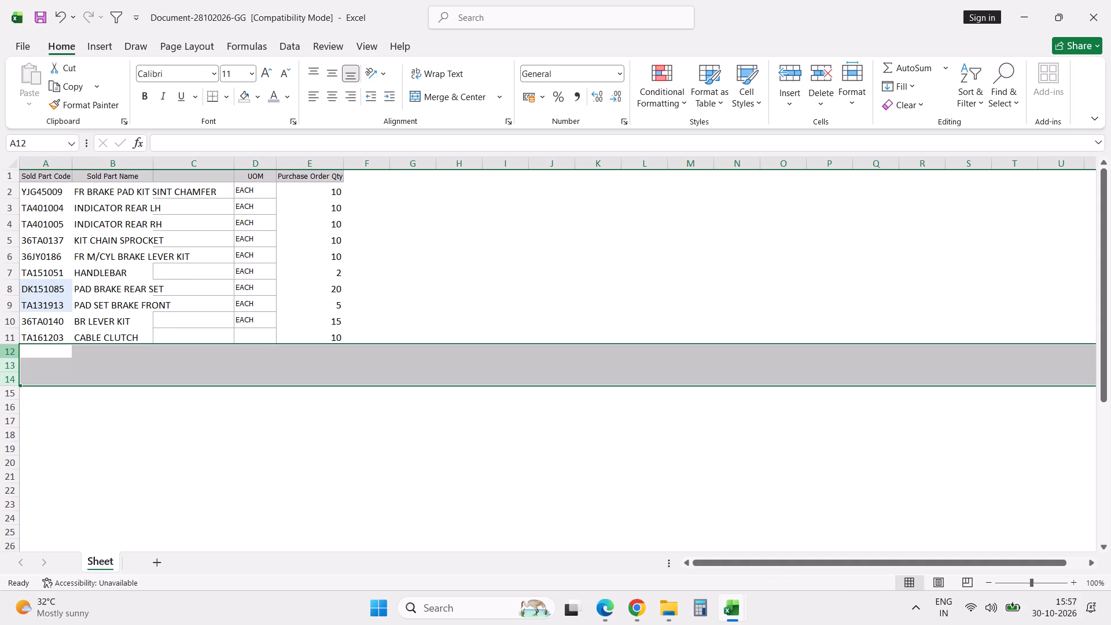
Fill the UOM value EACH down into the Cable Clutch row.
click(255, 339)
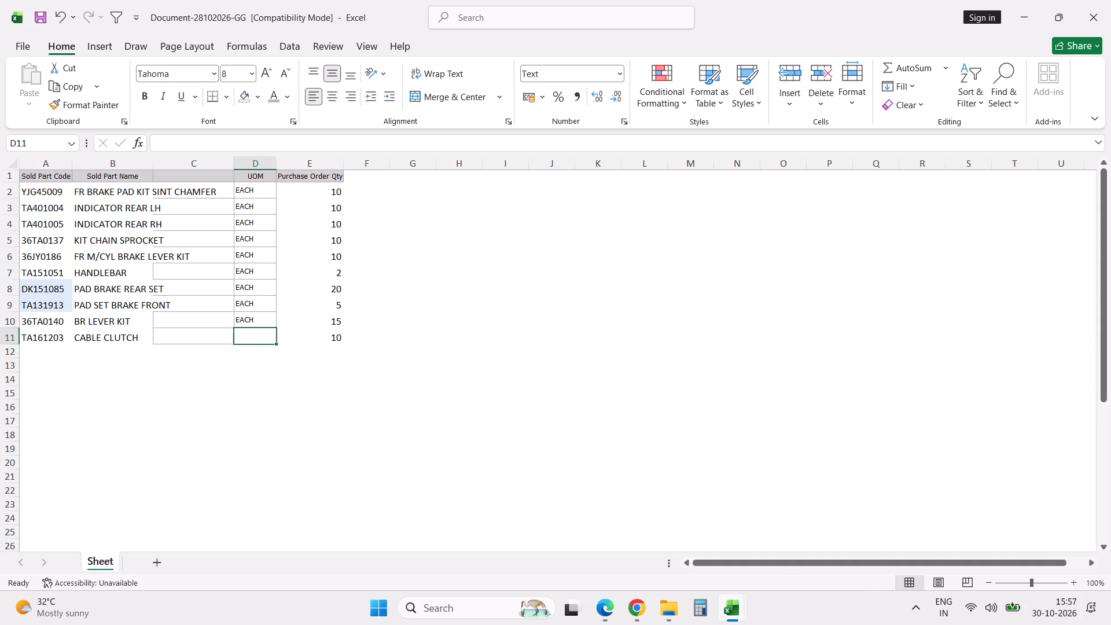
key(ctrl+d)
click(352, 406)
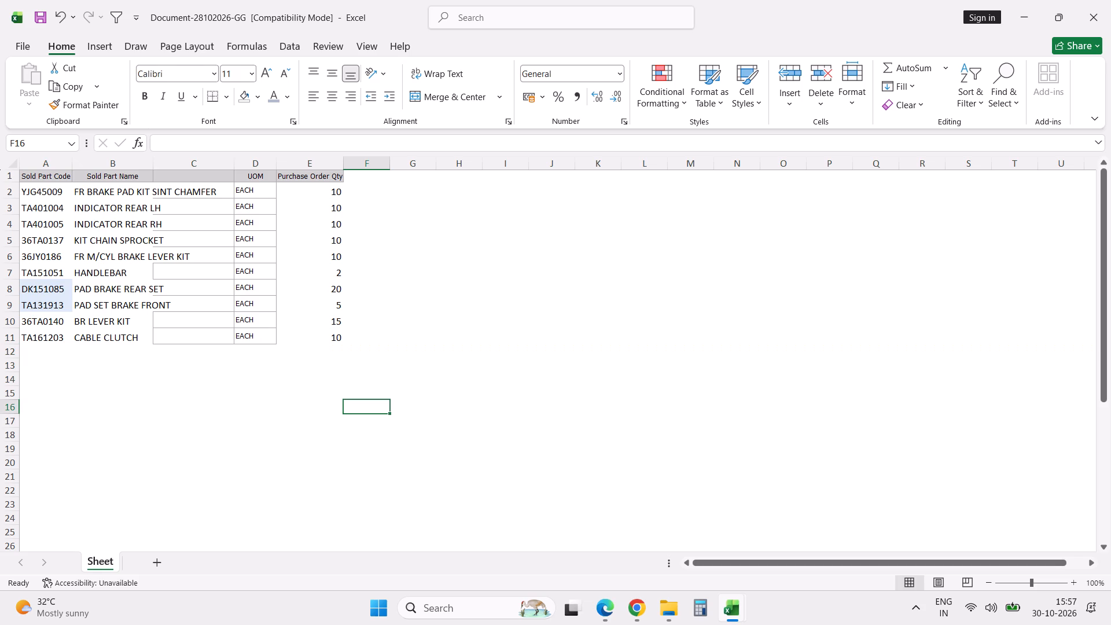
Save the workbook as Document-30102026-GG in the Daily Order and PNA folder, keeping the Excel 97-2003 format and accepting the compatibility notice.
key(alt+f)
key(alt+a)
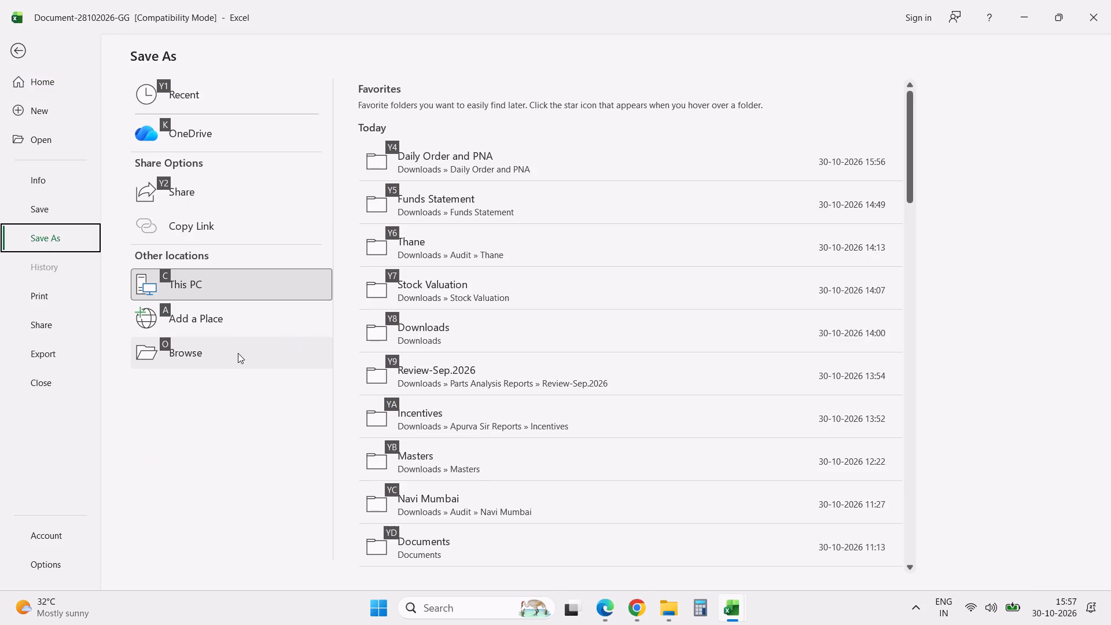
click(465, 170)
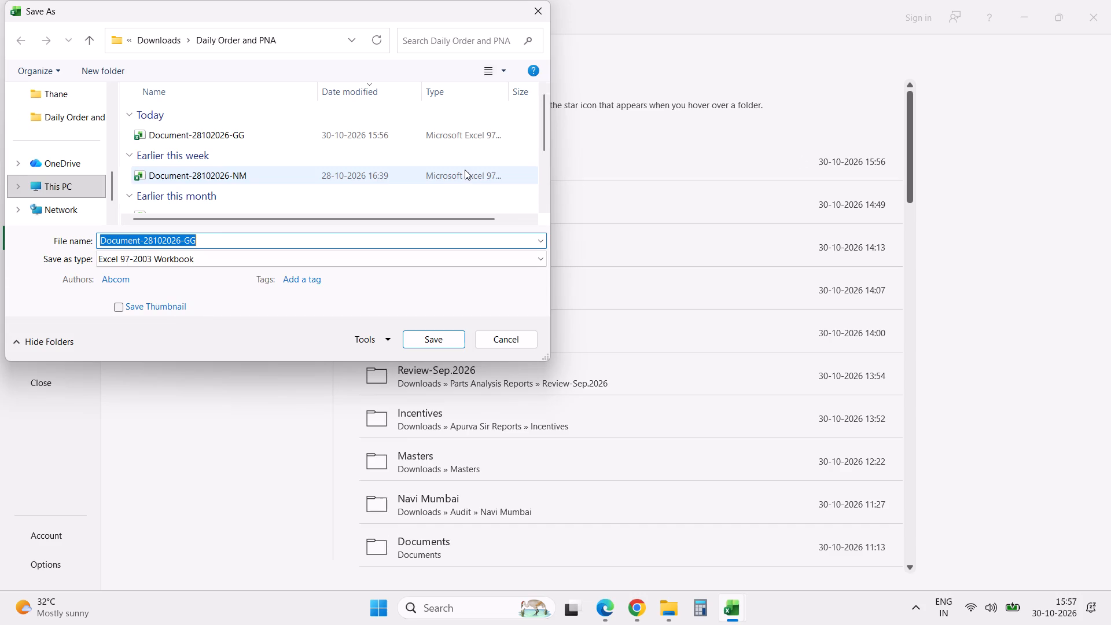
key(Right)
key(Left)
key(Left)
key(Left)
key(Left)
key(Left)
key(Left)
key(Left)
key(Left)
key(Left)
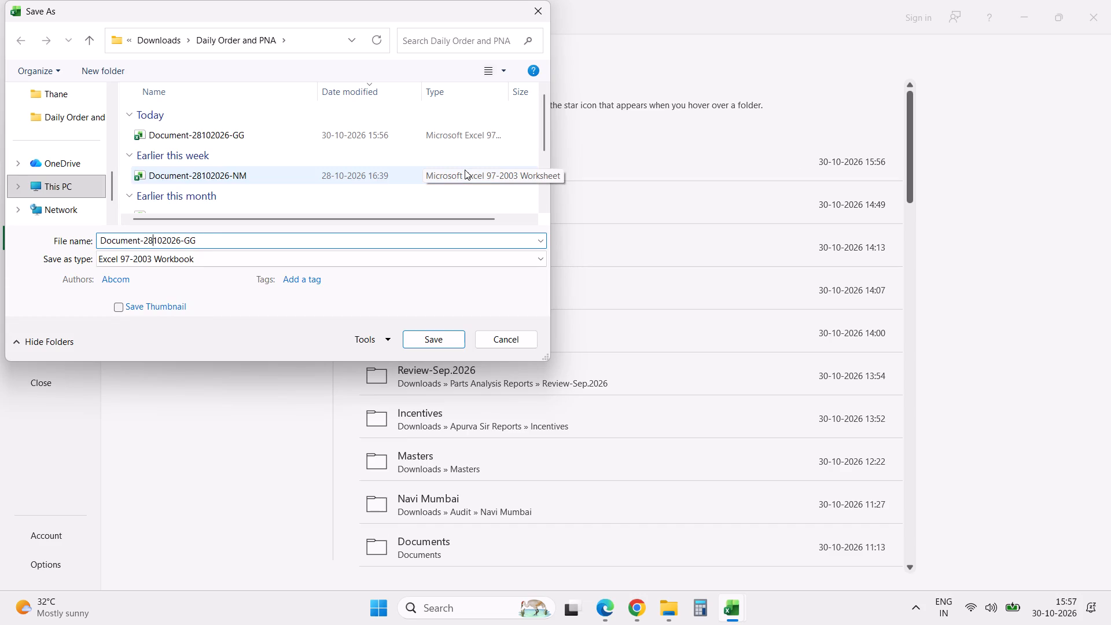
key(shift+Left)
key(shift+Left)
text(30)
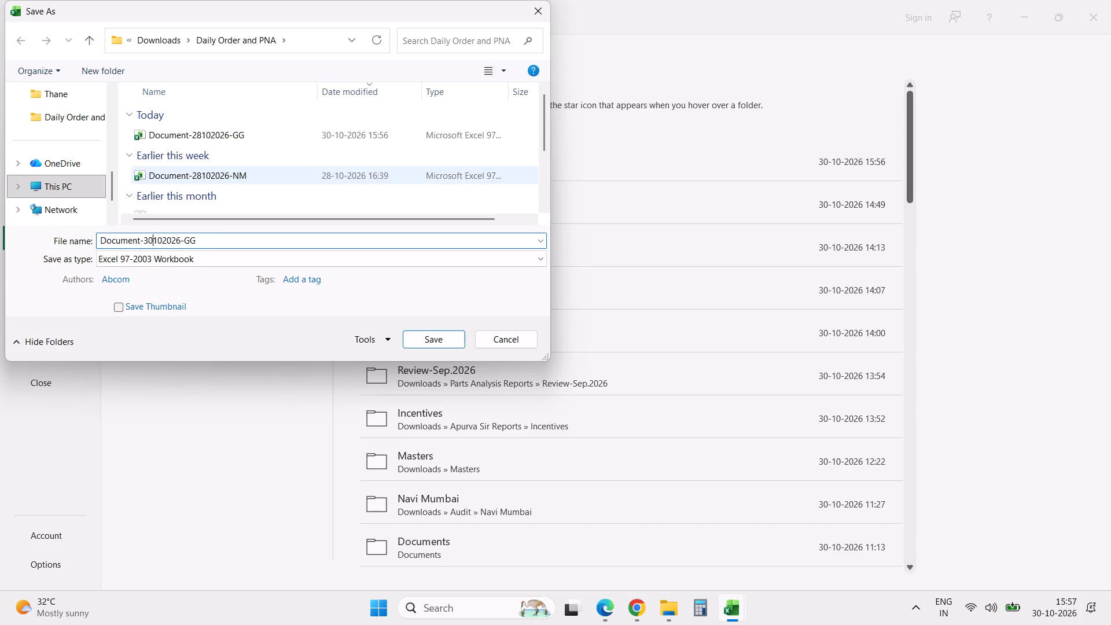
click(426, 343)
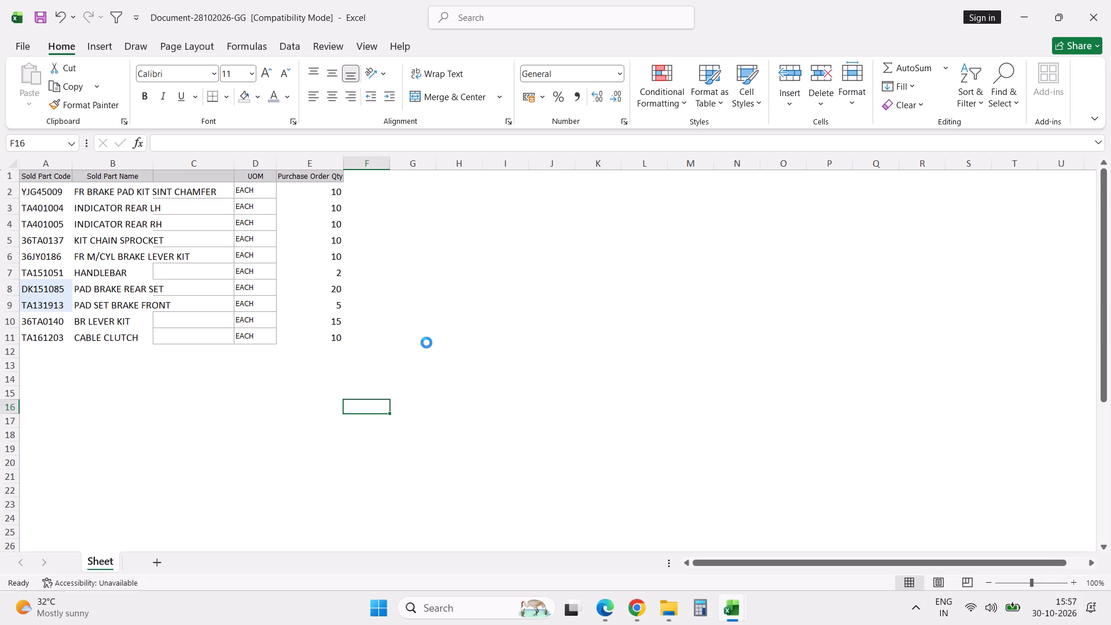
click(623, 402)
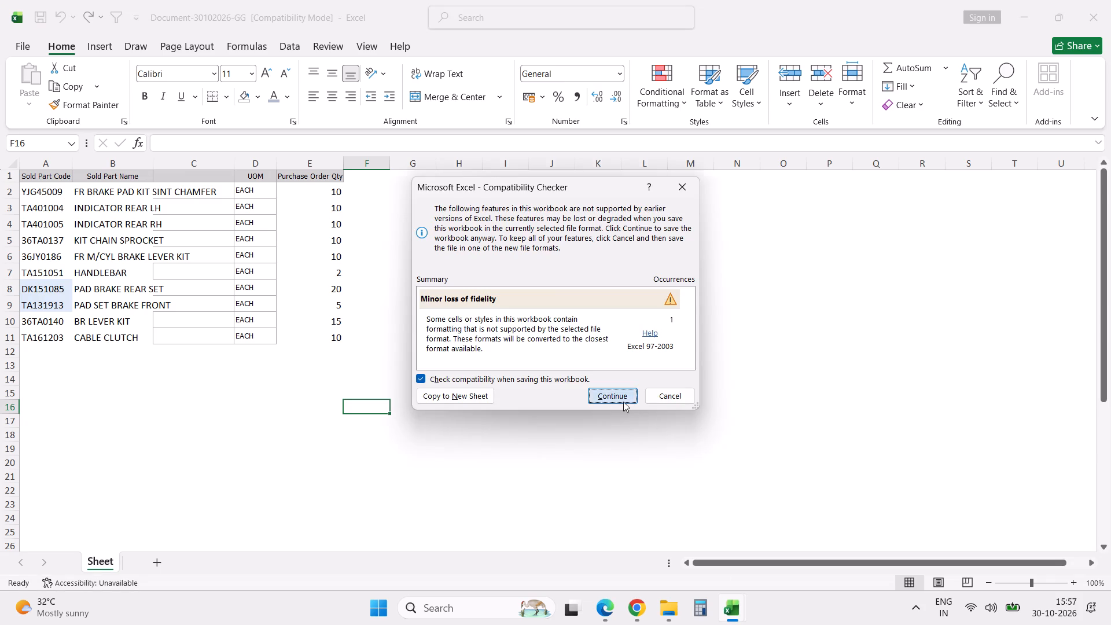
Select the whole order data range A2:E11, from part YJG45009 through the Cable Clutch quantity.
click(50, 194)
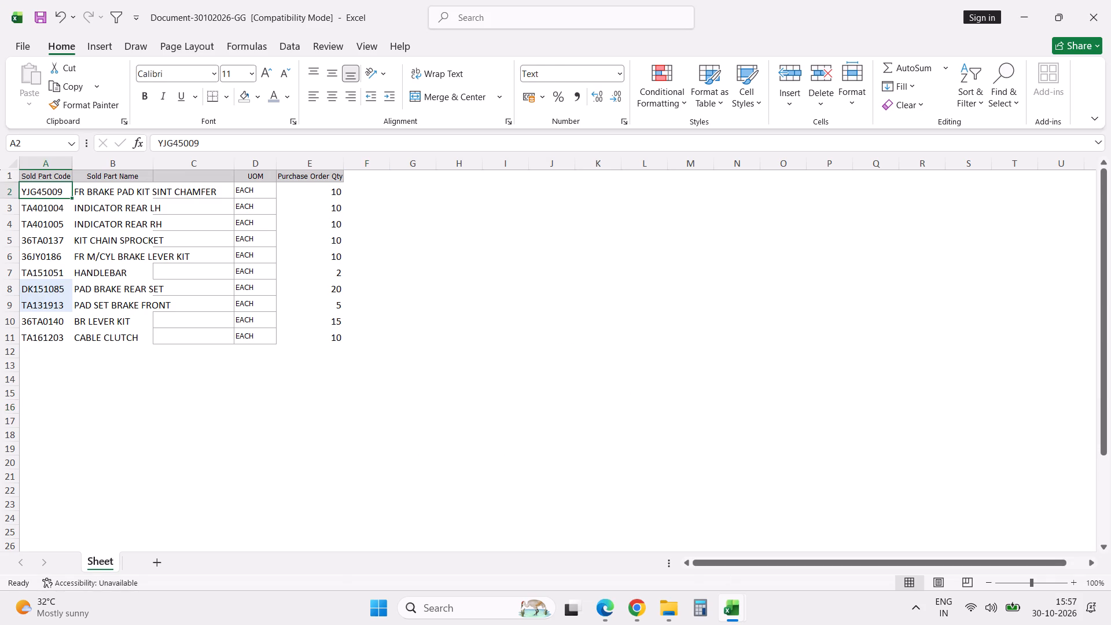
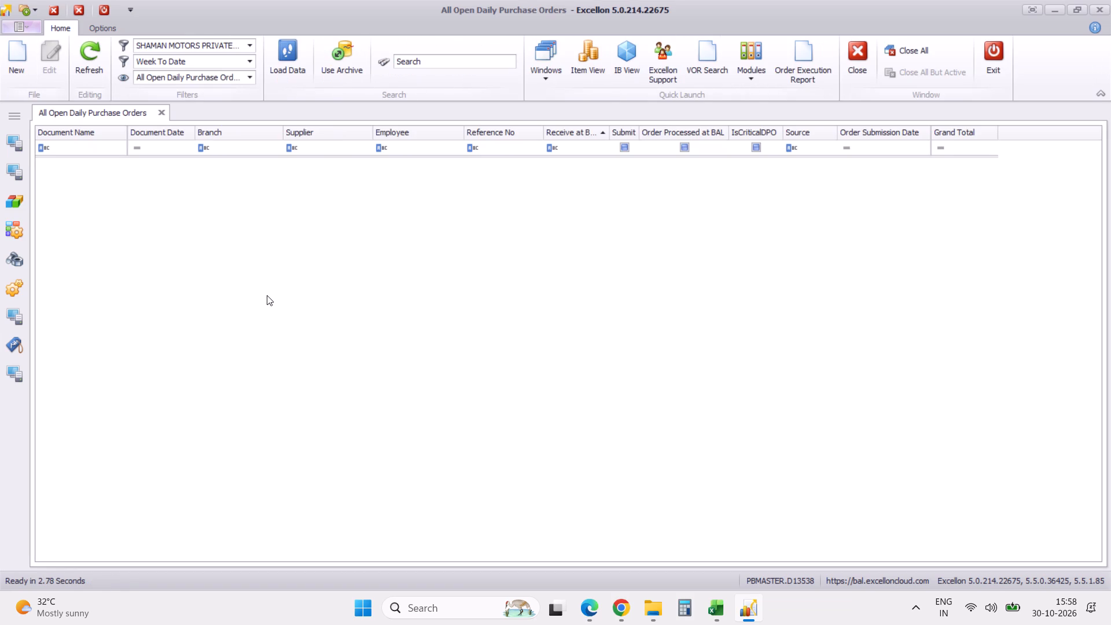
Create a new daily purchase order for main branch SHAMAN MOTORS PRIVATE LIMITED (13538) with reference number Stock order GG 30102026.
click(21, 66)
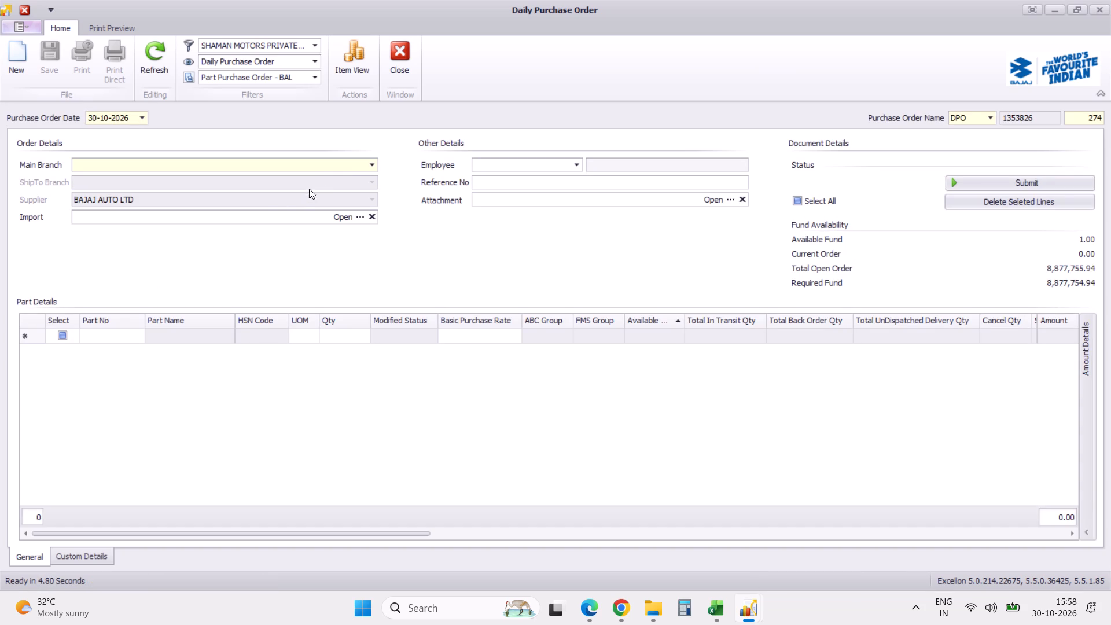
click(370, 167)
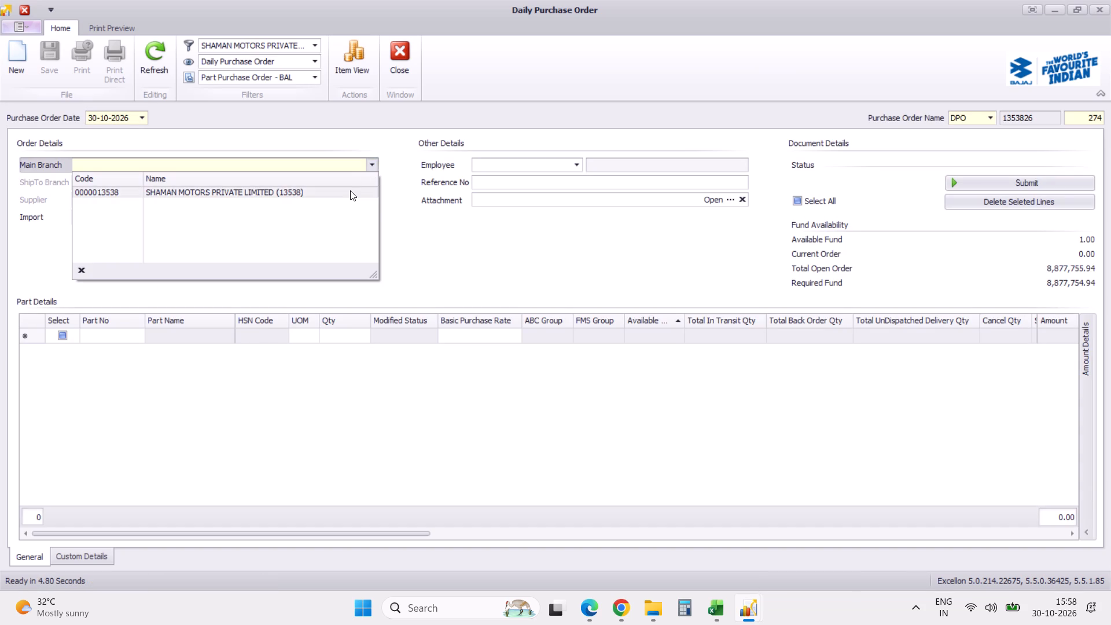
click(350, 190)
key(Tab)
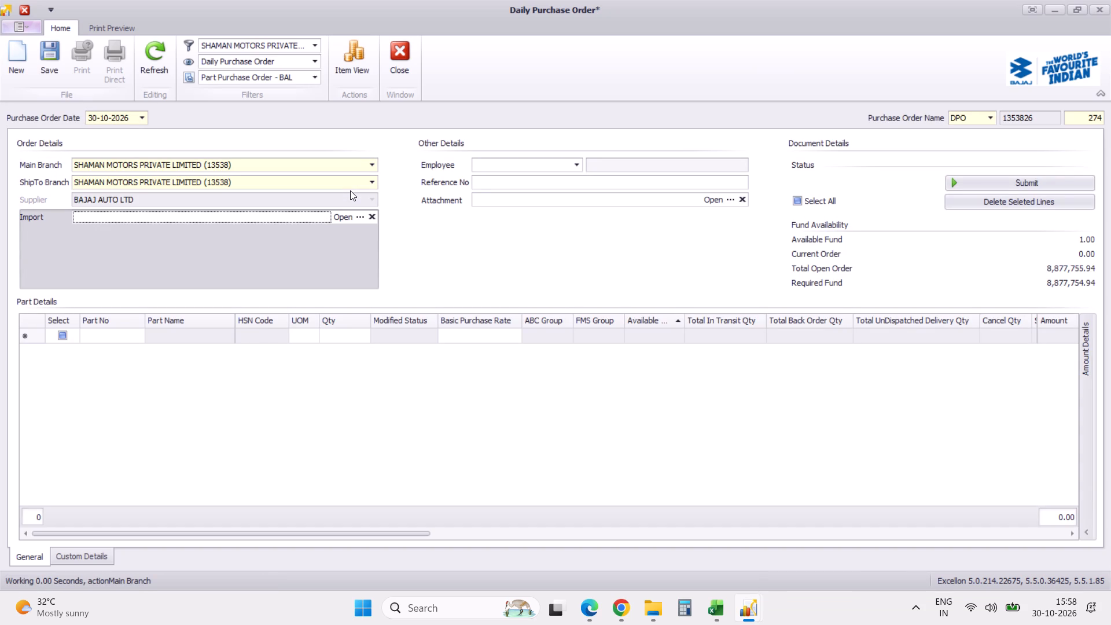
click(554, 185)
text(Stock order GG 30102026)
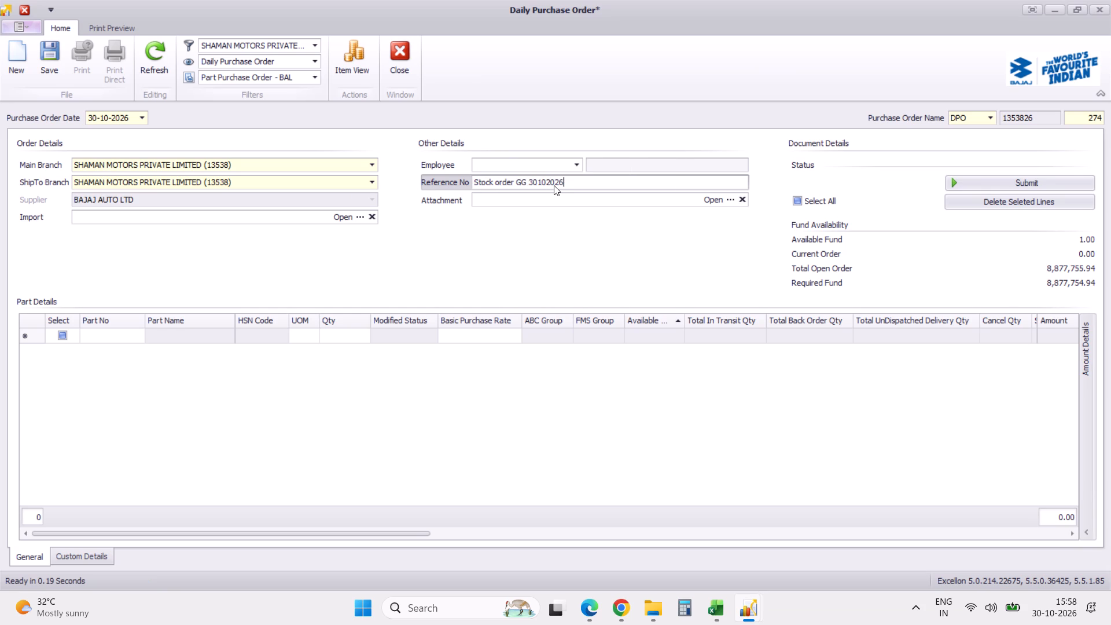
Copy the selected order rows from the Document-30102026-GG workbook in Excel and paste them into the purchase order's part details in Excellon.
click(126, 338)
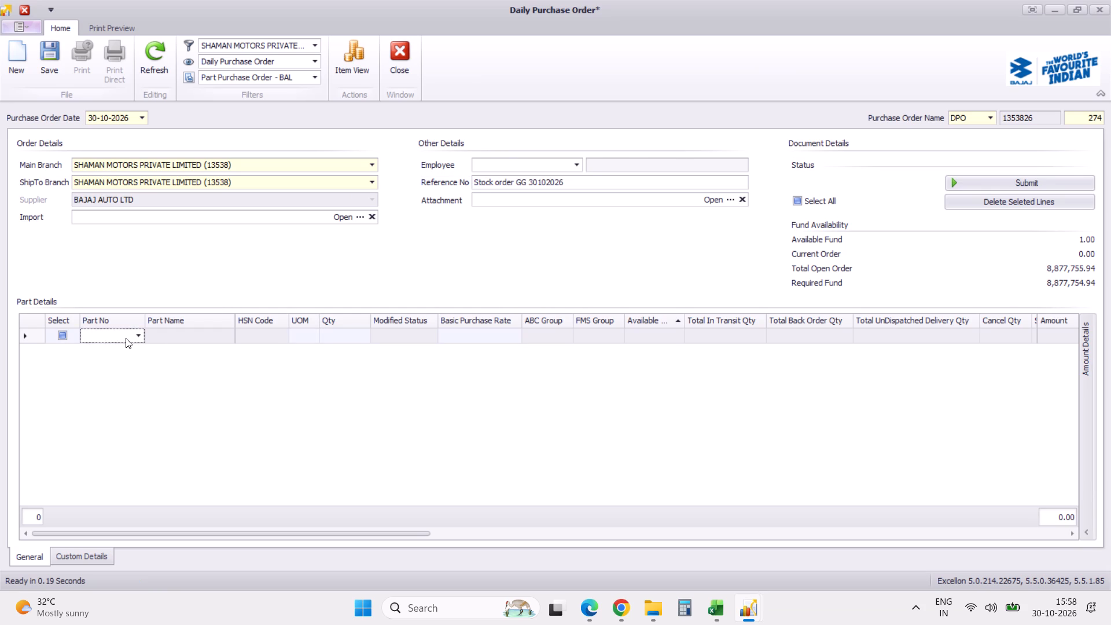
key(ctrl+v)
key(alt+Tab)
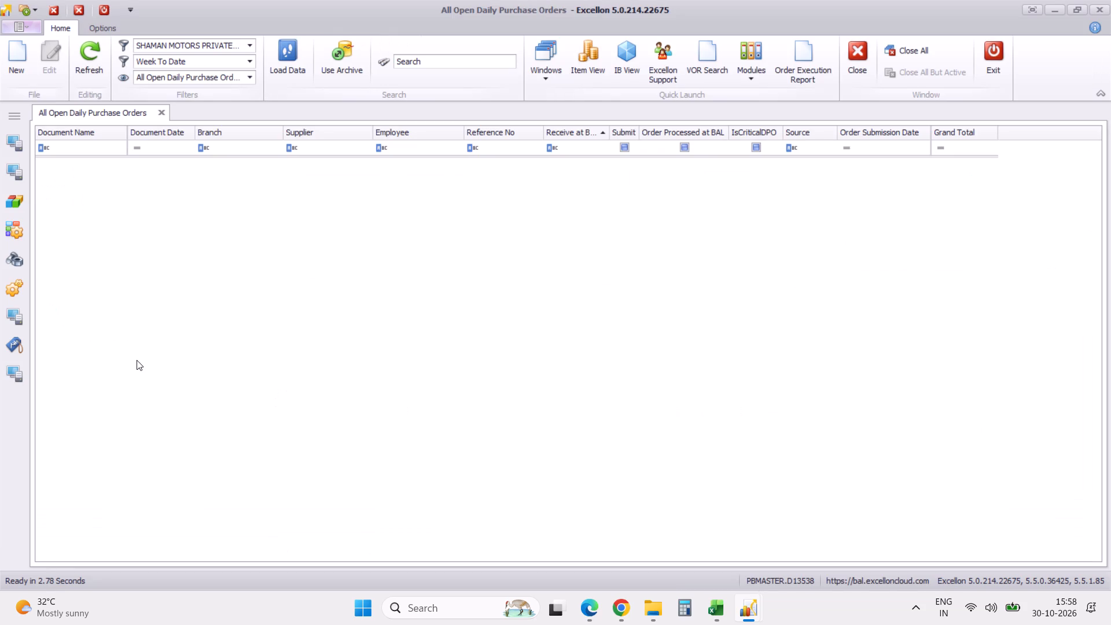
key(alt+Tab)
key(alt+Tab)
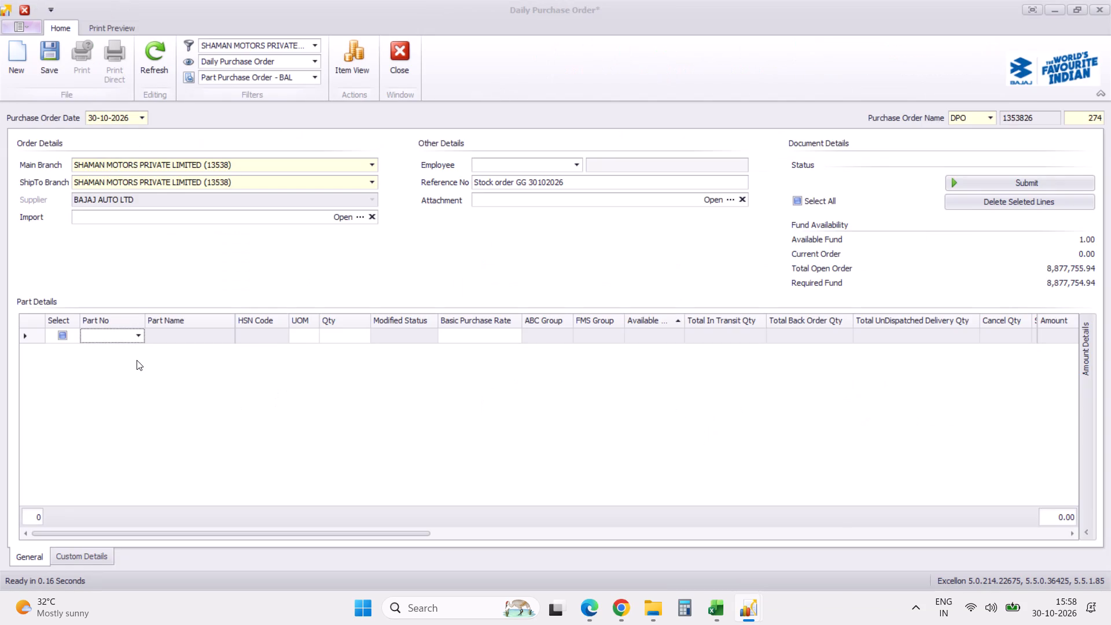
click(723, 609)
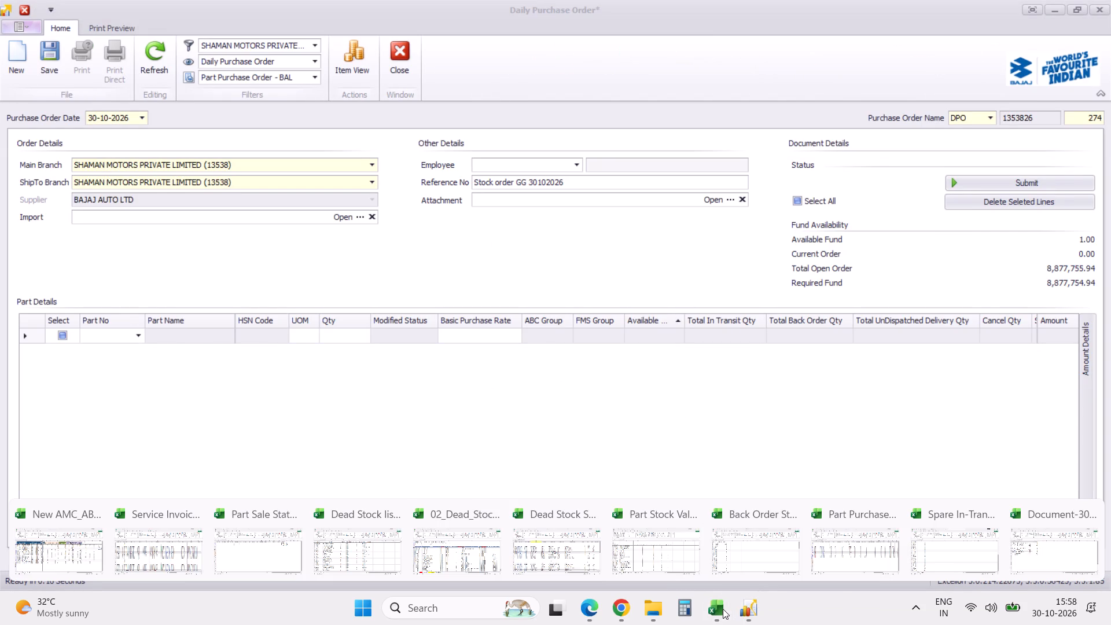
click(1036, 534)
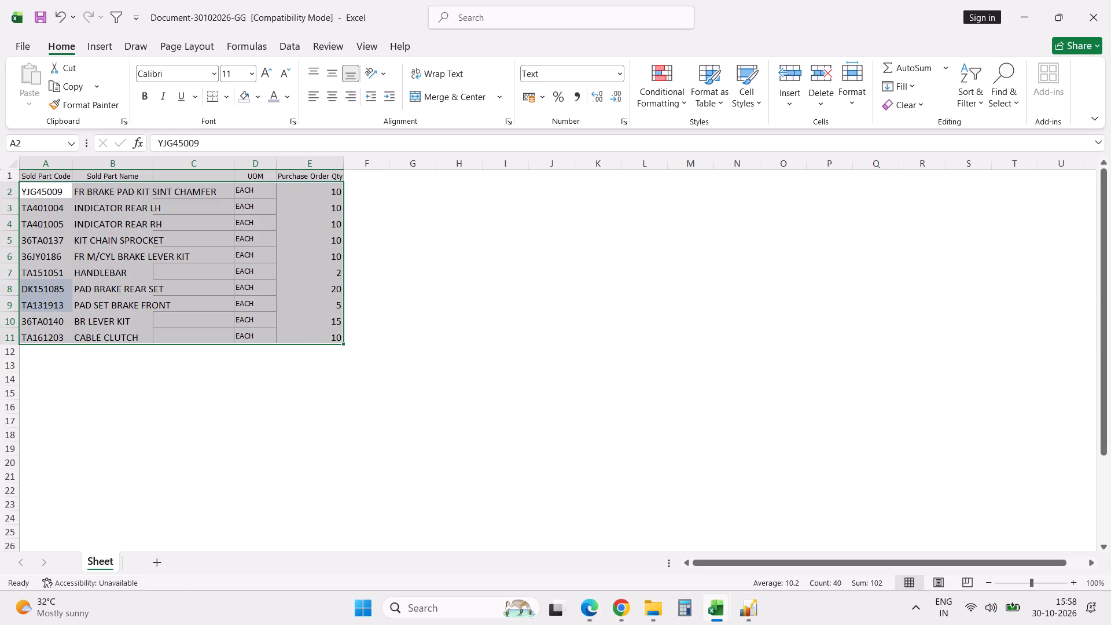
key(ctrl+c)
key(alt+Tab)
key(ctrl+v)
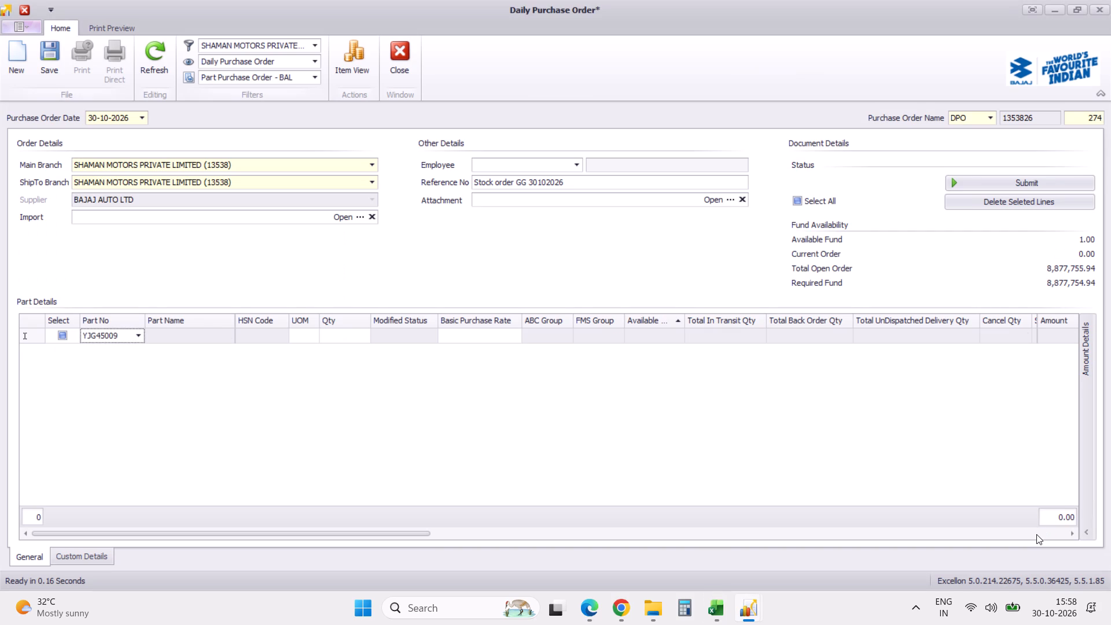
key(alt+Tab)
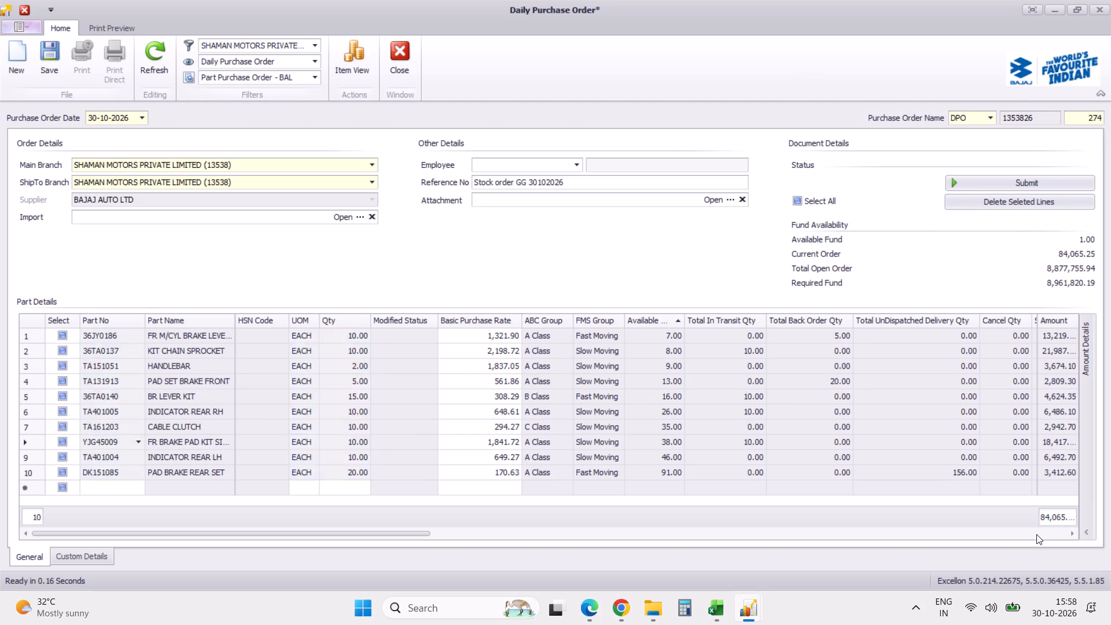
key(alt+Tab)
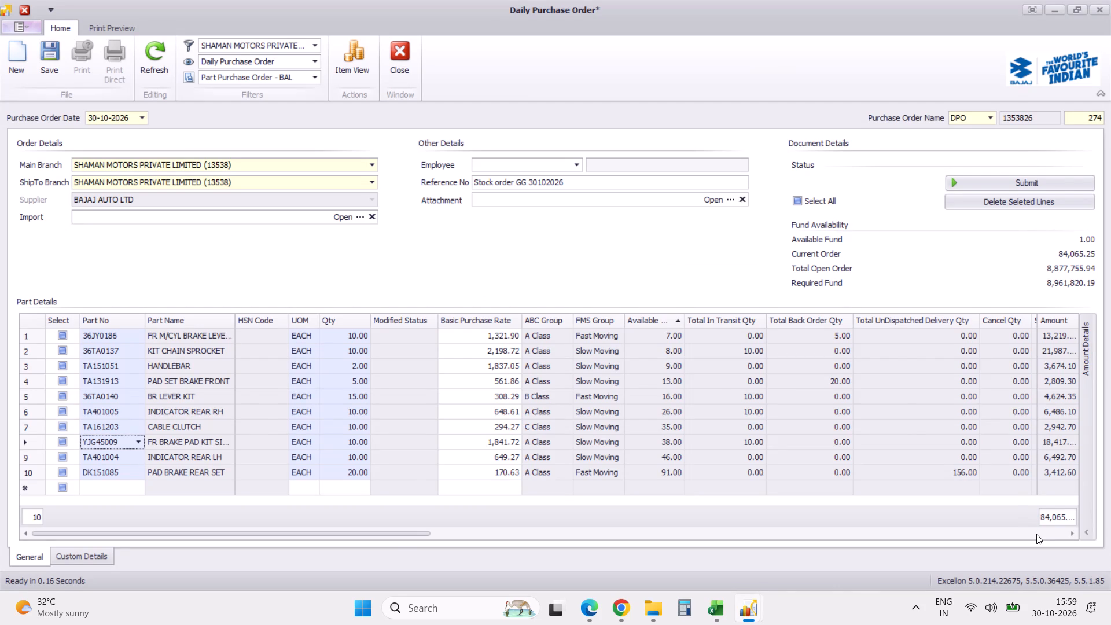
key(alt+Tab)
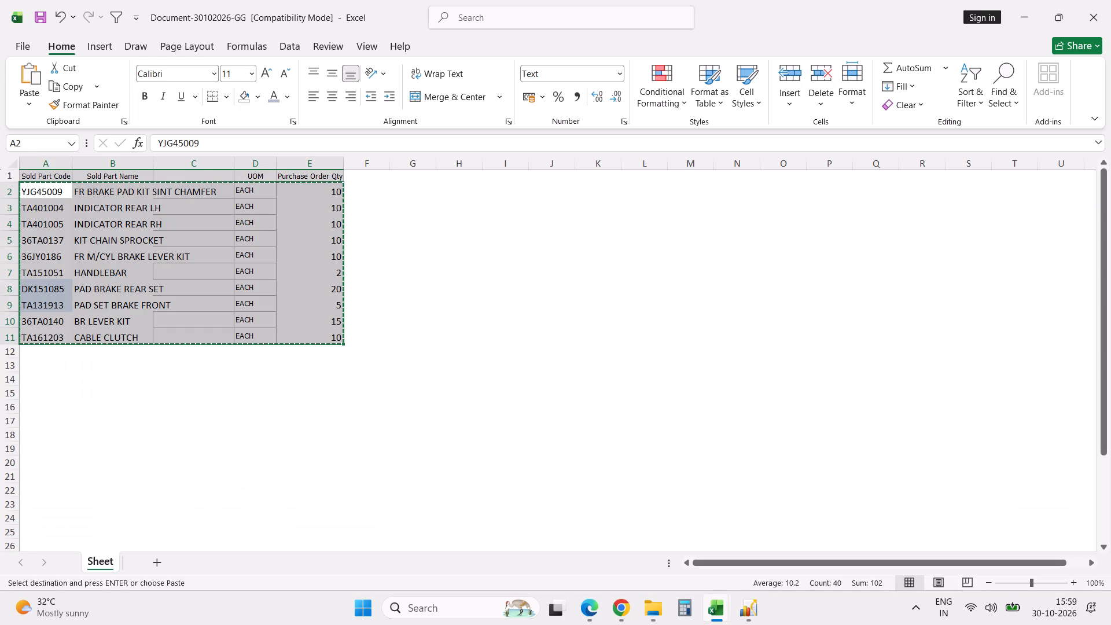
key(alt+Tab)
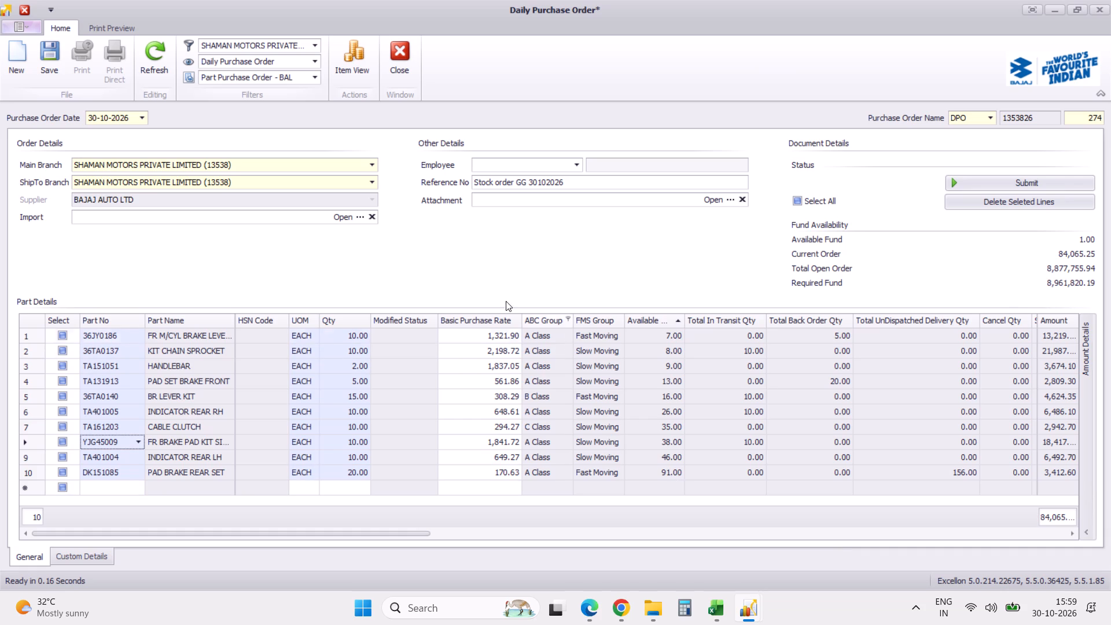
Save the GG daily purchase order and confirm the save.
click(53, 62)
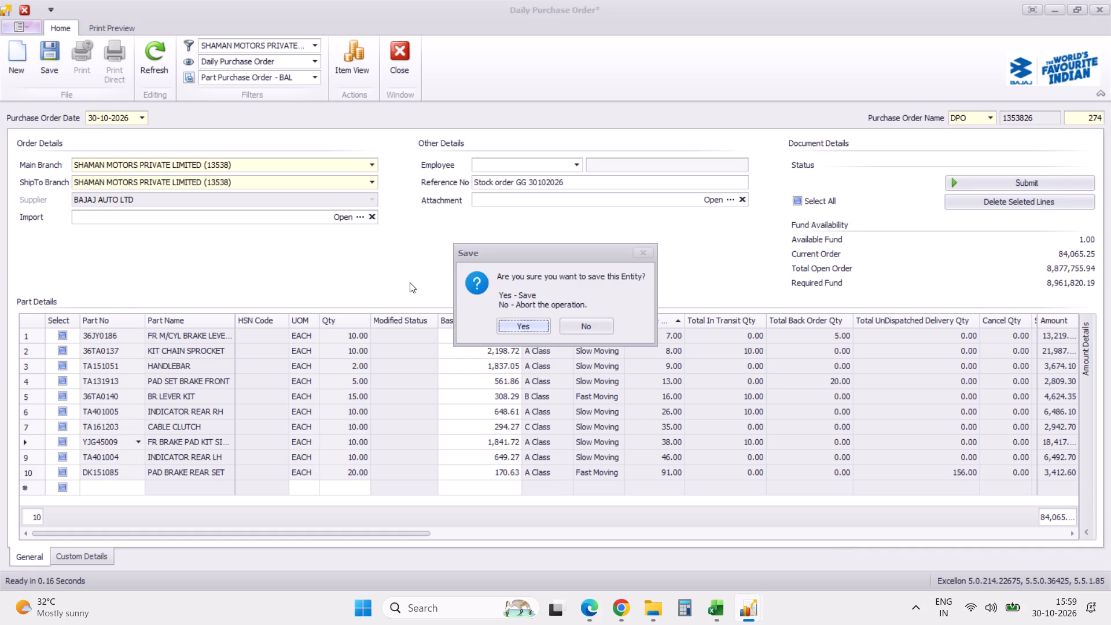
click(534, 331)
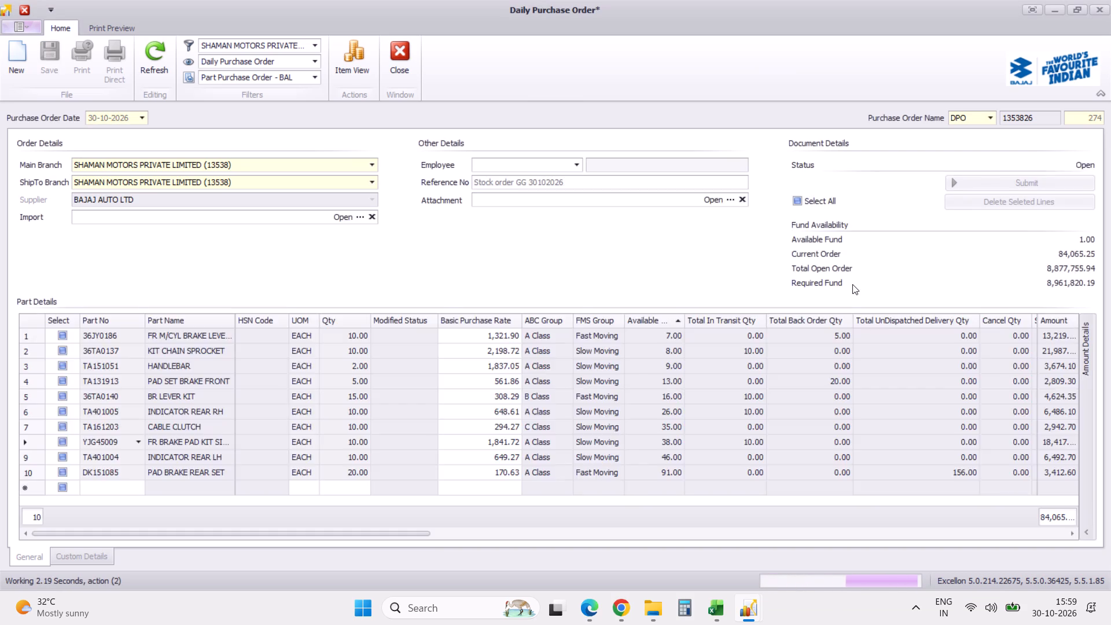
Submit the GG purchase order and save it again.
click(1020, 183)
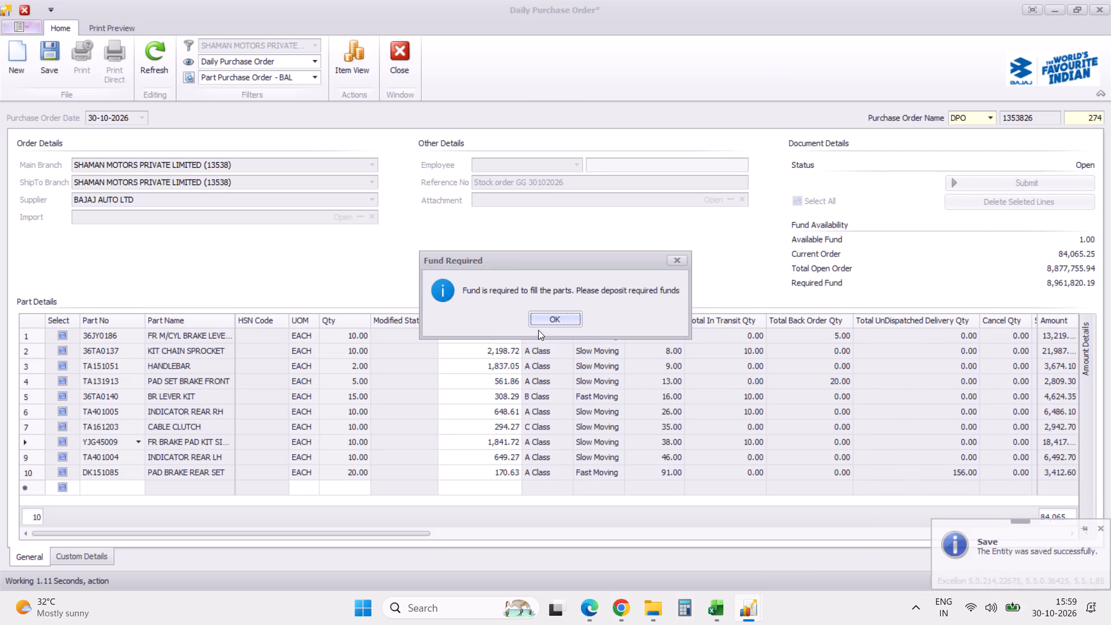
click(557, 317)
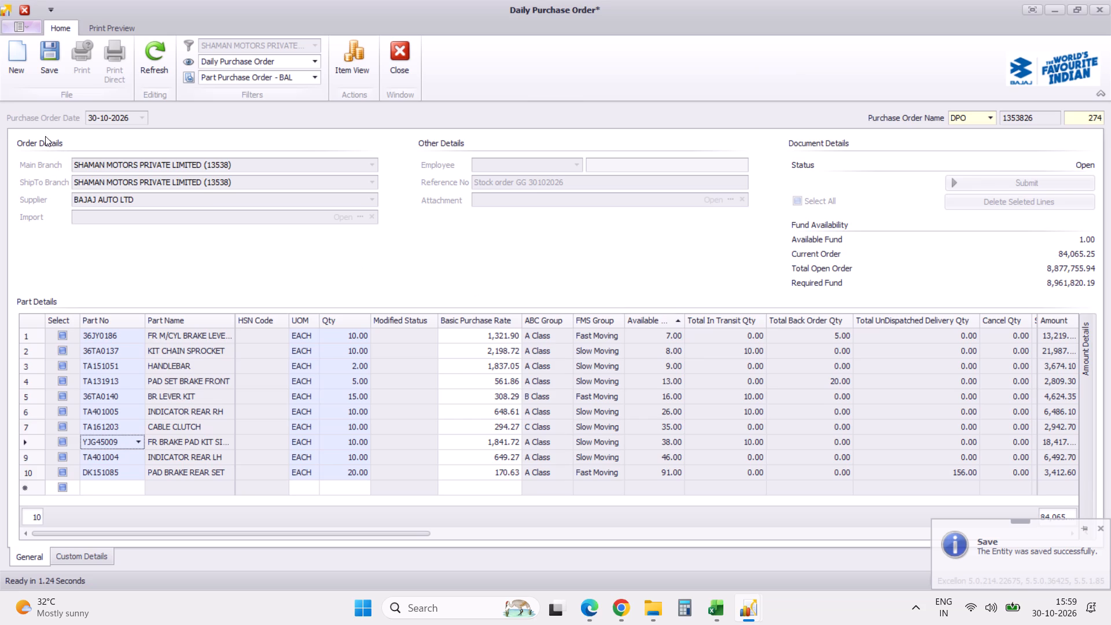
click(51, 71)
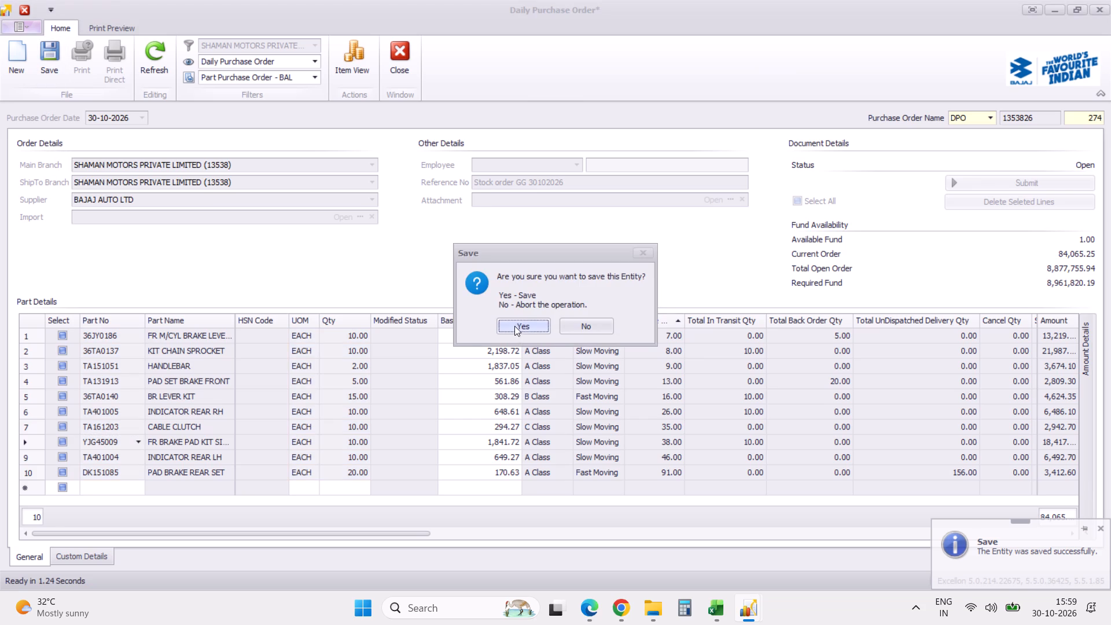
click(529, 327)
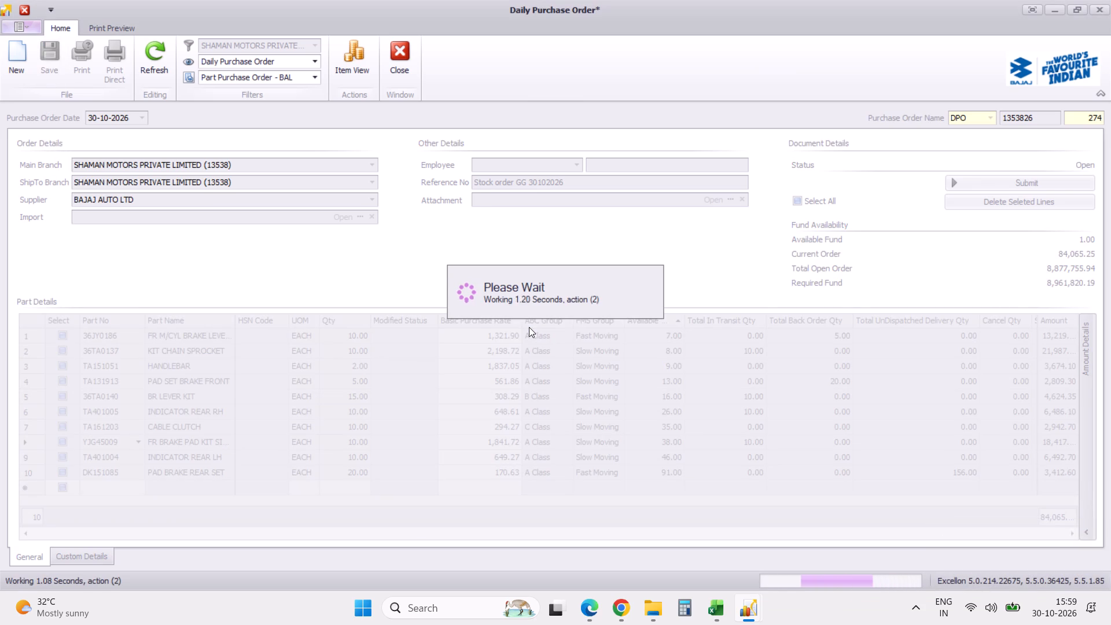
Copy all filtered part codes and names from the New AMC_ABC order sheet in Excel and paste them over the document's list from A2.
key(alt+Tab)
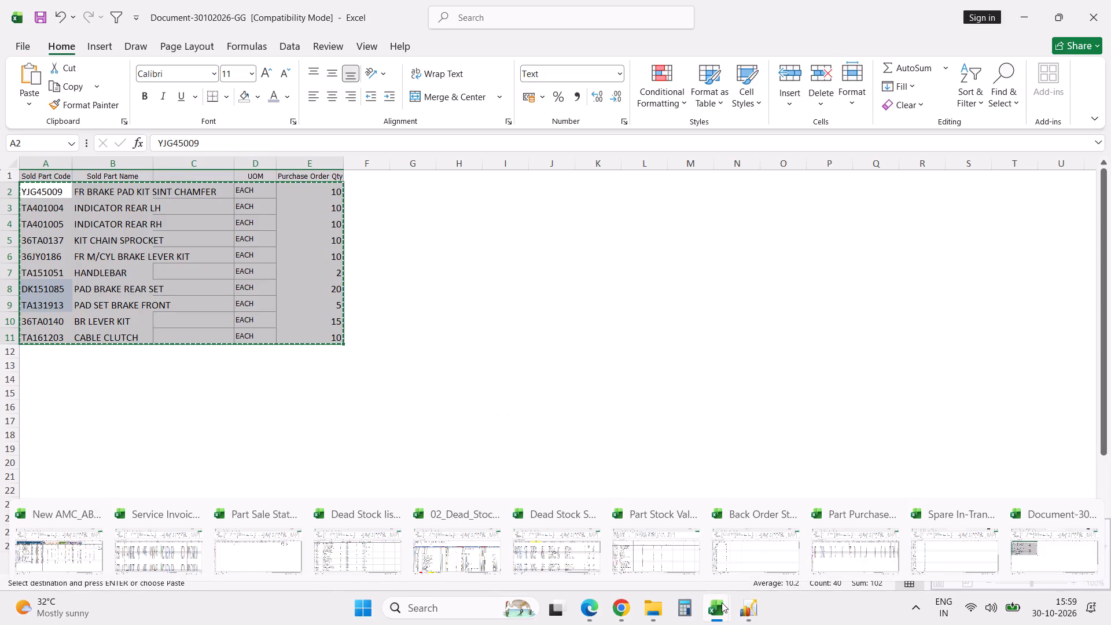
click(57, 563)
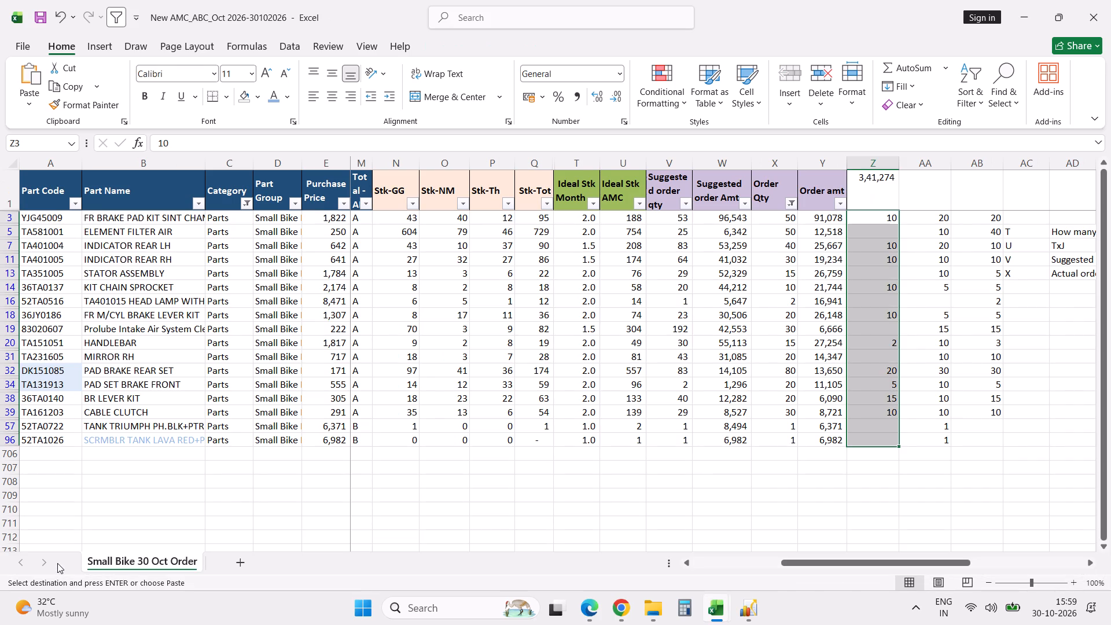
click(59, 222)
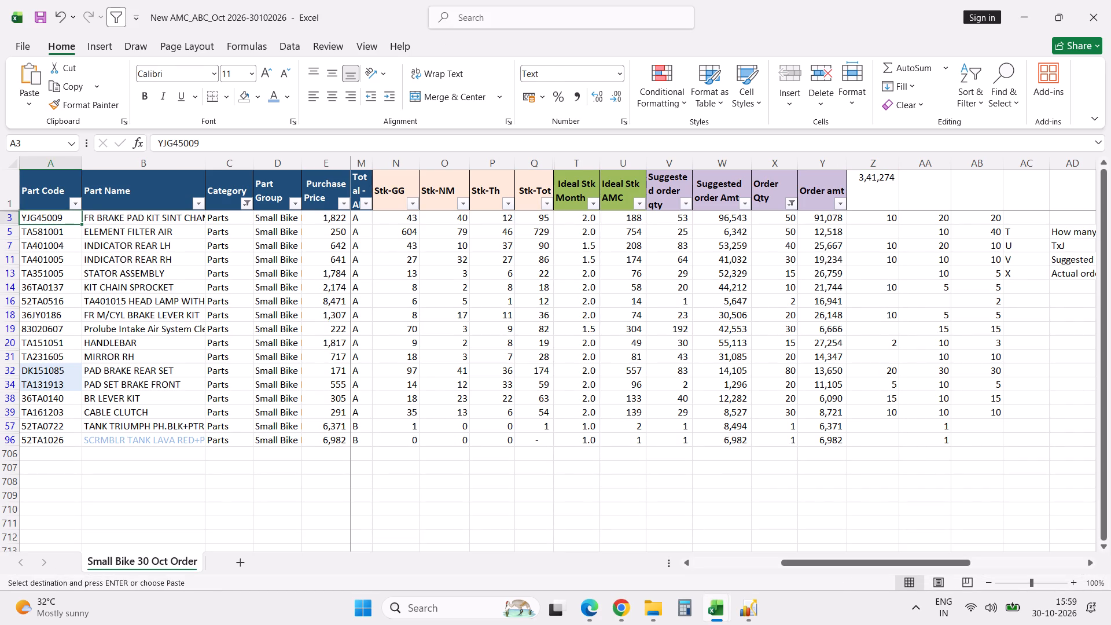
shift+click(172, 439)
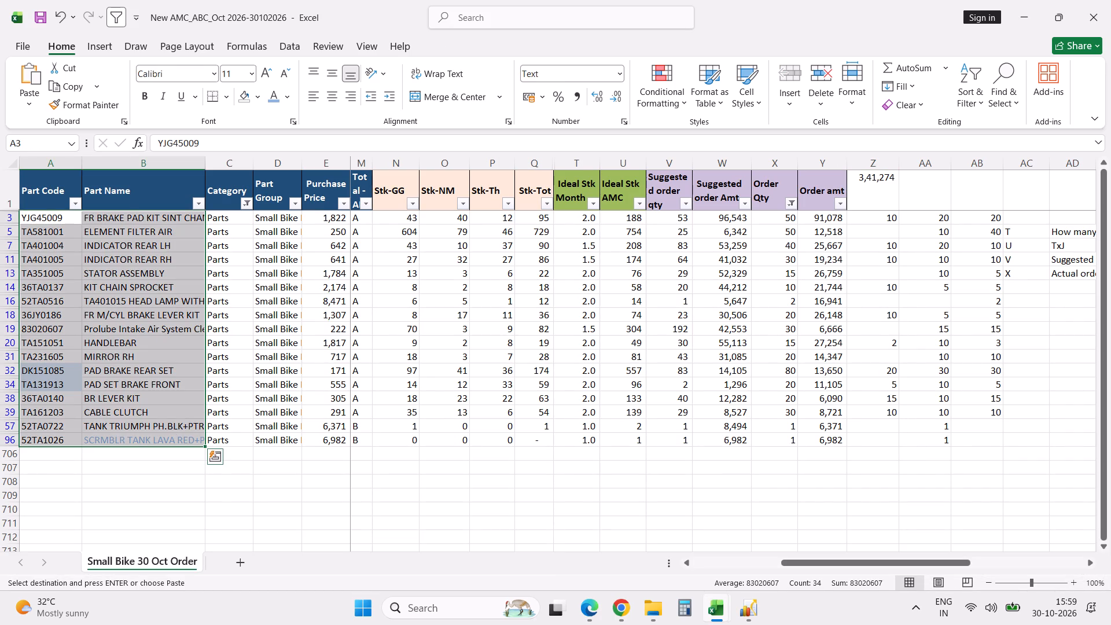
key(ctrl+c)
key(alt+Tab)
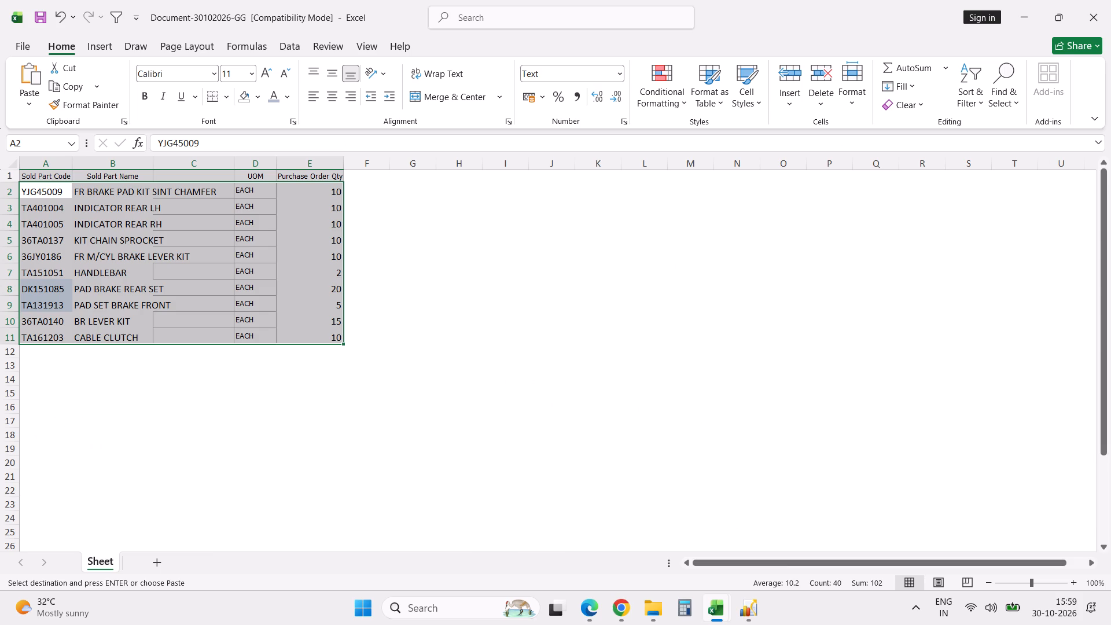
click(49, 193)
key(ctrl+v)
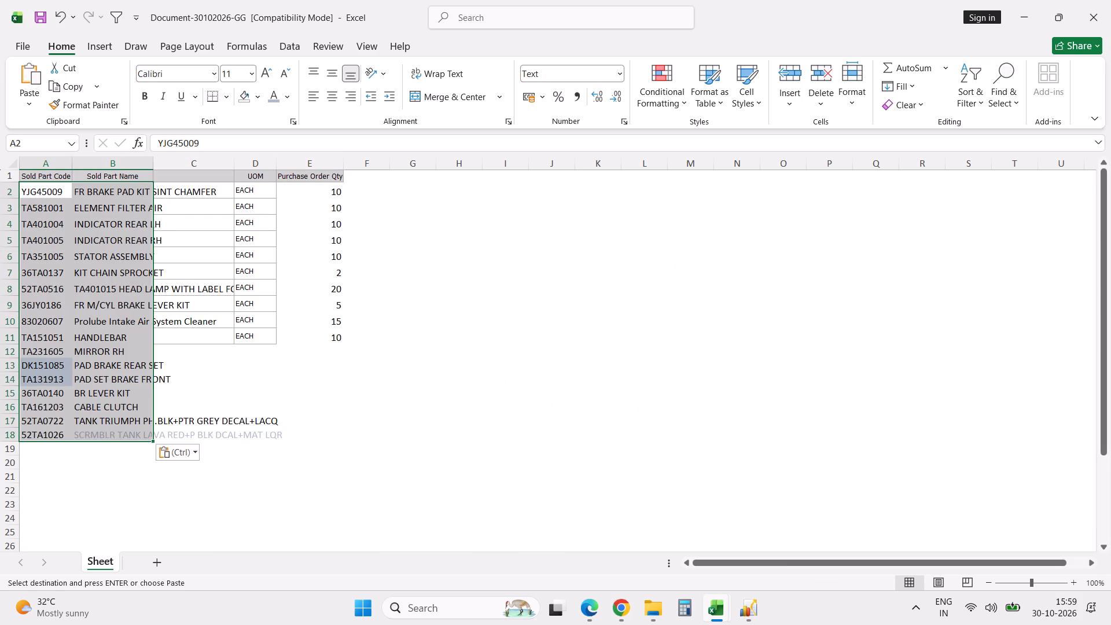
Copy the order quantities in column AA of the AMC sheet and paste them into the document's Purchase Order Qty column from E2.
key(alt+Tab)
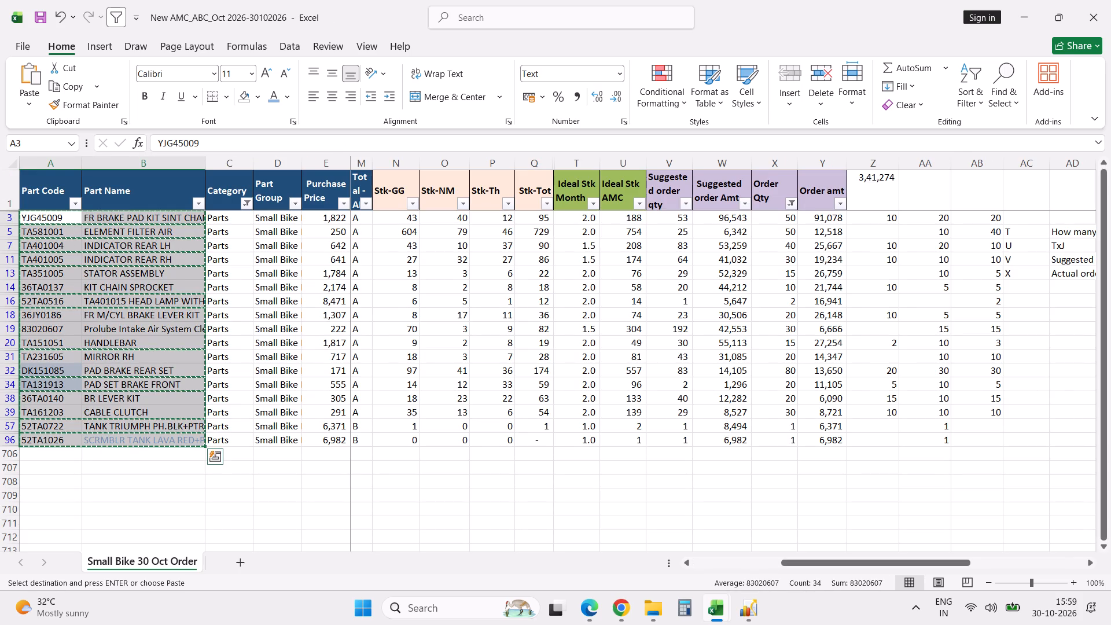
click(928, 215)
shift+click(928, 442)
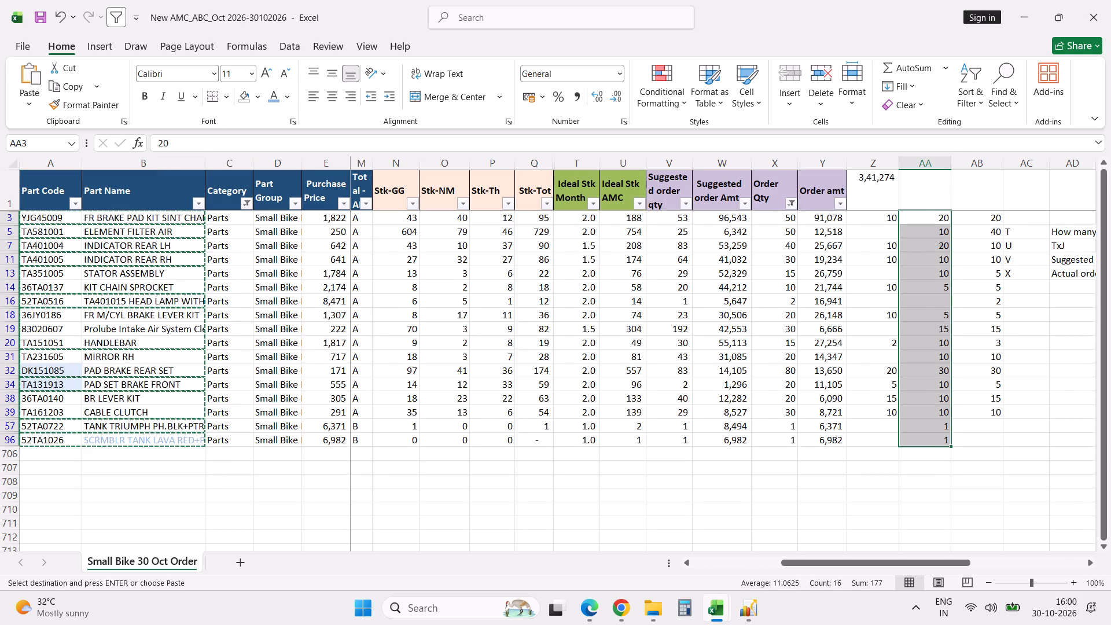
key(ctrl+c)
key(alt+Tab)
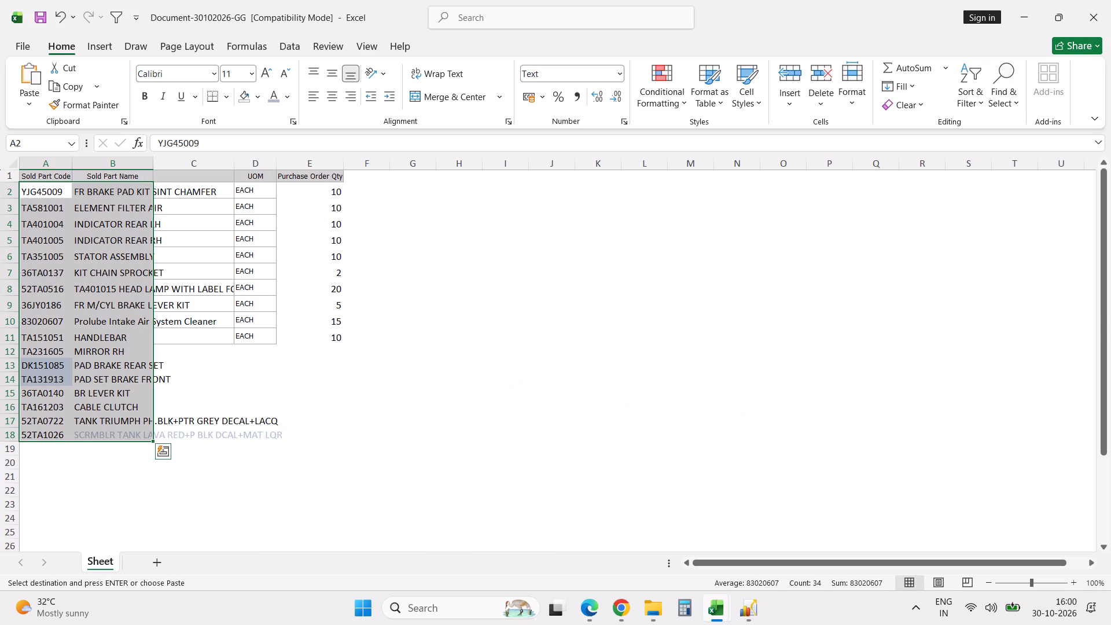
click(323, 191)
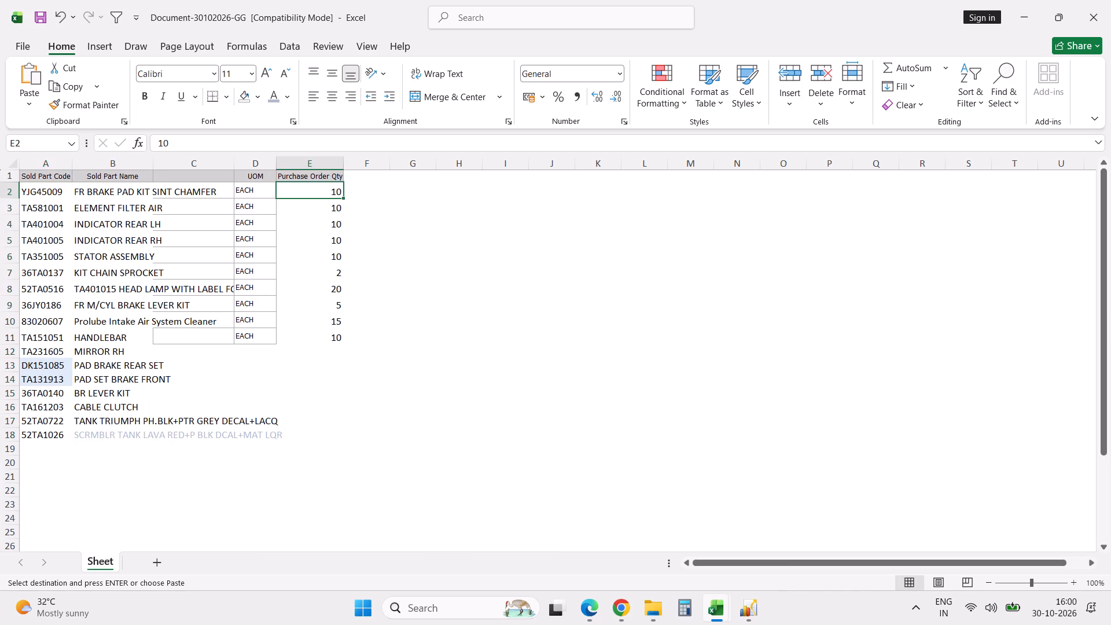
key(ctrl+v)
Fill the UOM value EACH down from D2 to D18.
click(255, 193)
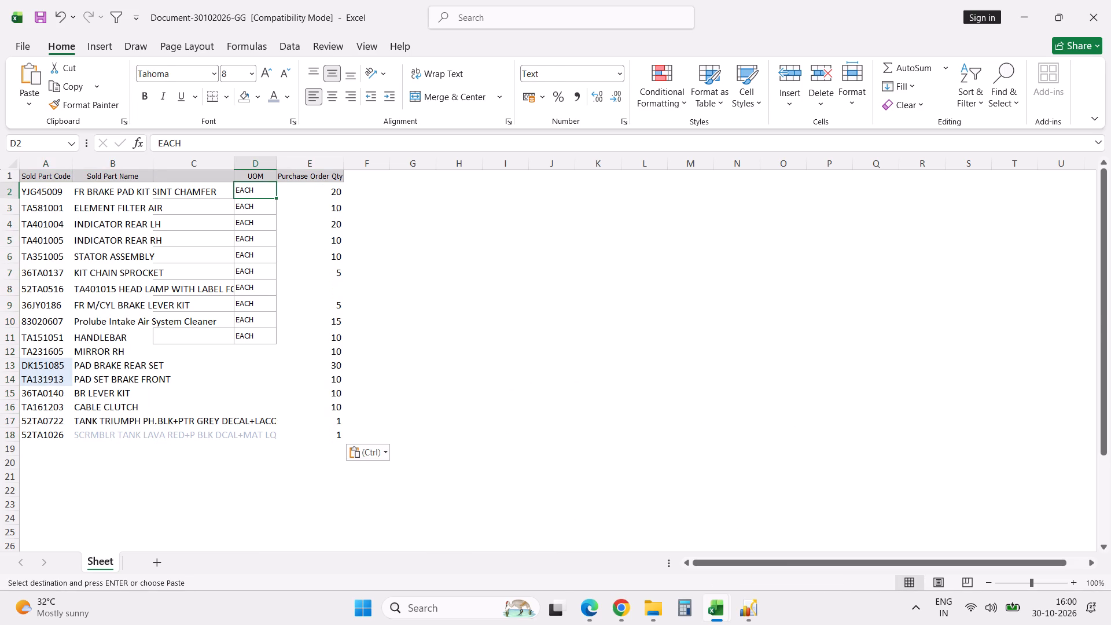
shift+click(257, 436)
key(ctrl+d)
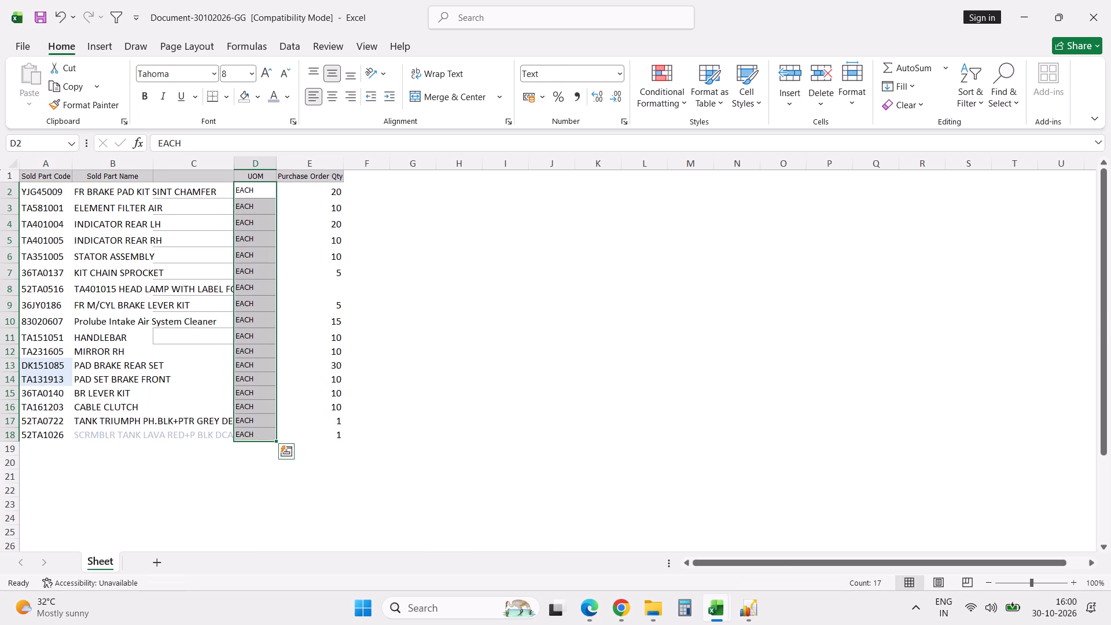
Save the workbook under the name Document-30102026-NM in the Daily Order and PNA folder, keeping the Excel 97-2003 format.
key(alt+f)
key(alt+a)
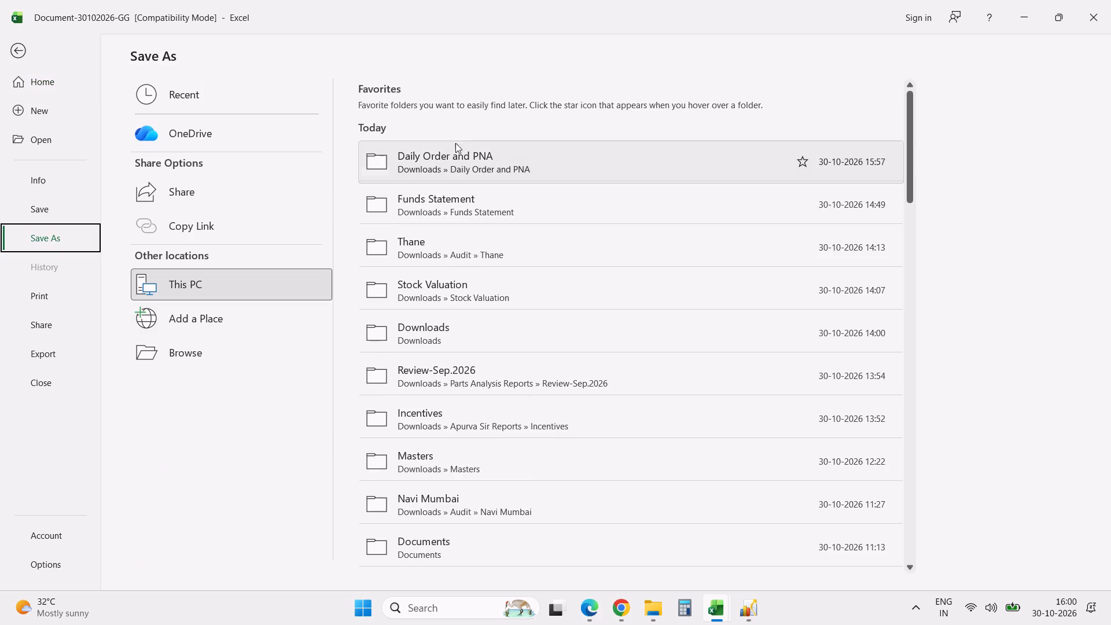
click(466, 153)
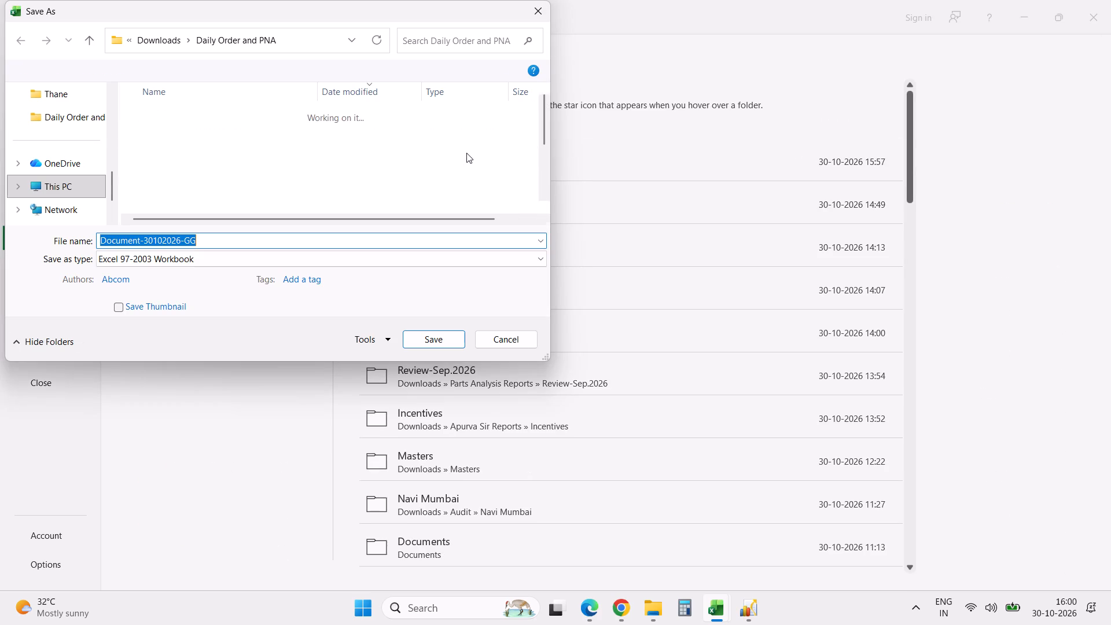
click(413, 240)
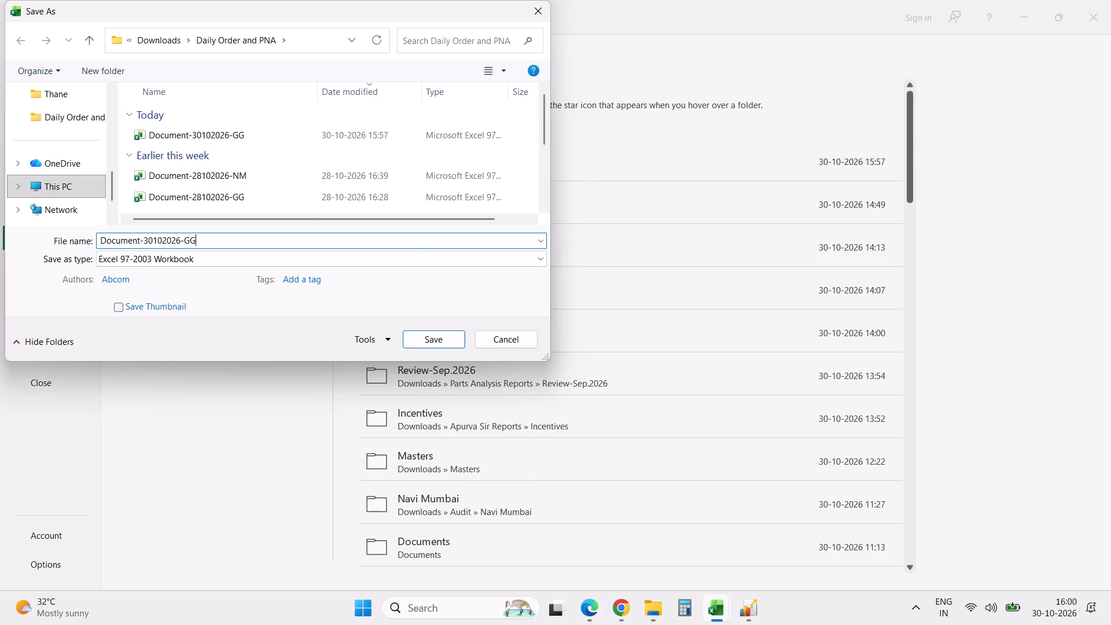
key(BackSpace)
key(BackSpace)
key(BackSpace)
key(BackSpace)
key(BackSpace)
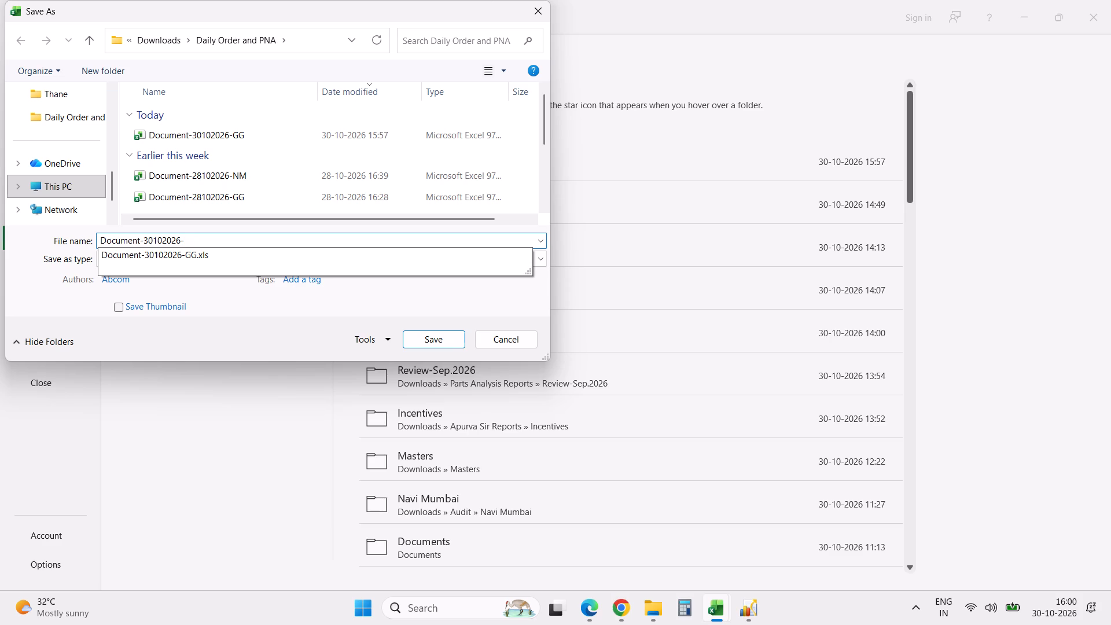
text(NM)
key(Return)
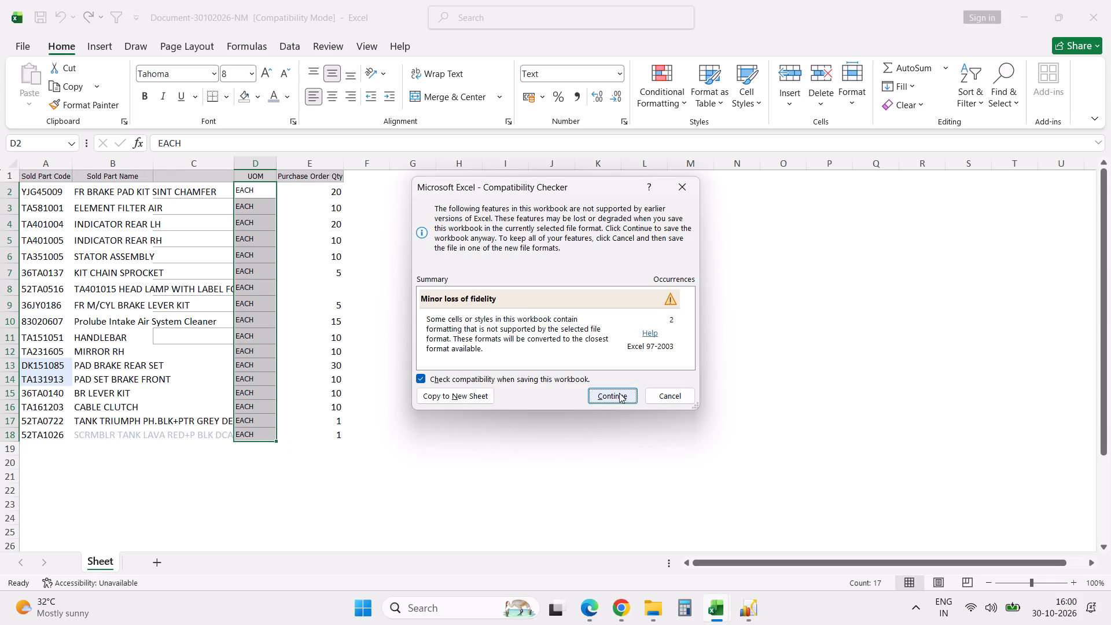
click(619, 393)
Delete the row of head lamp part 52TA0516, which has no order quantity, and save the NM document.
click(13, 288)
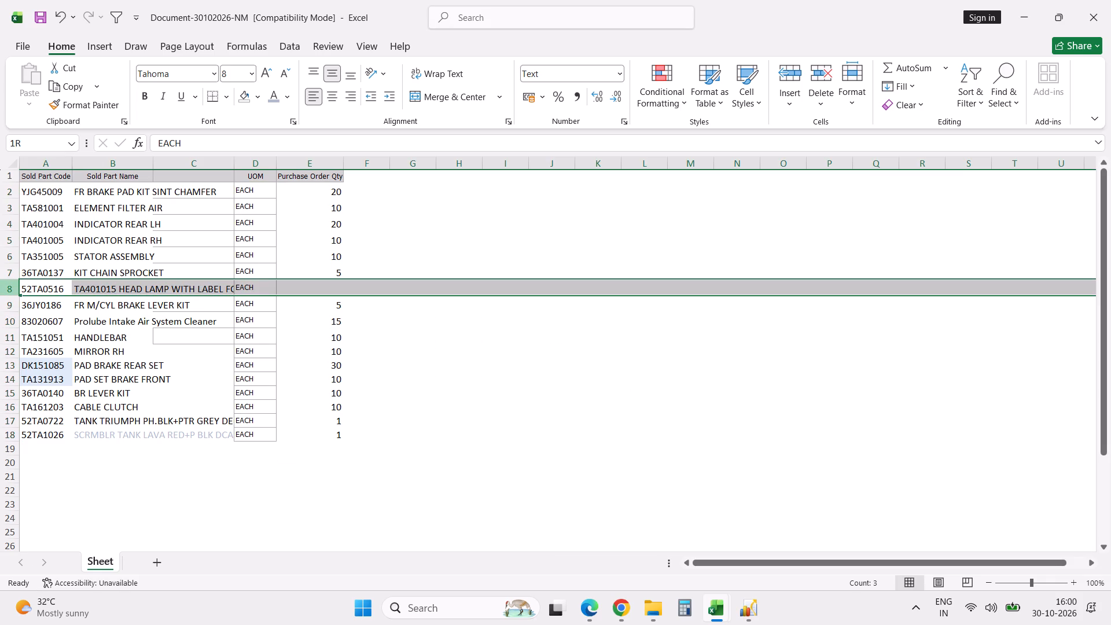
key(ctrl+minus)
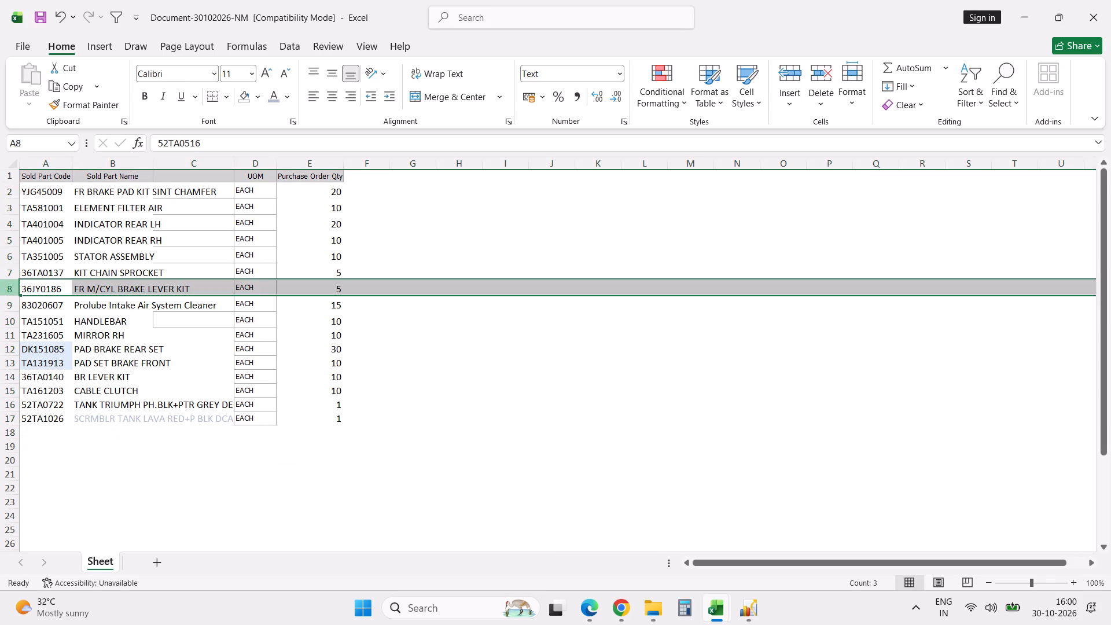
click(326, 432)
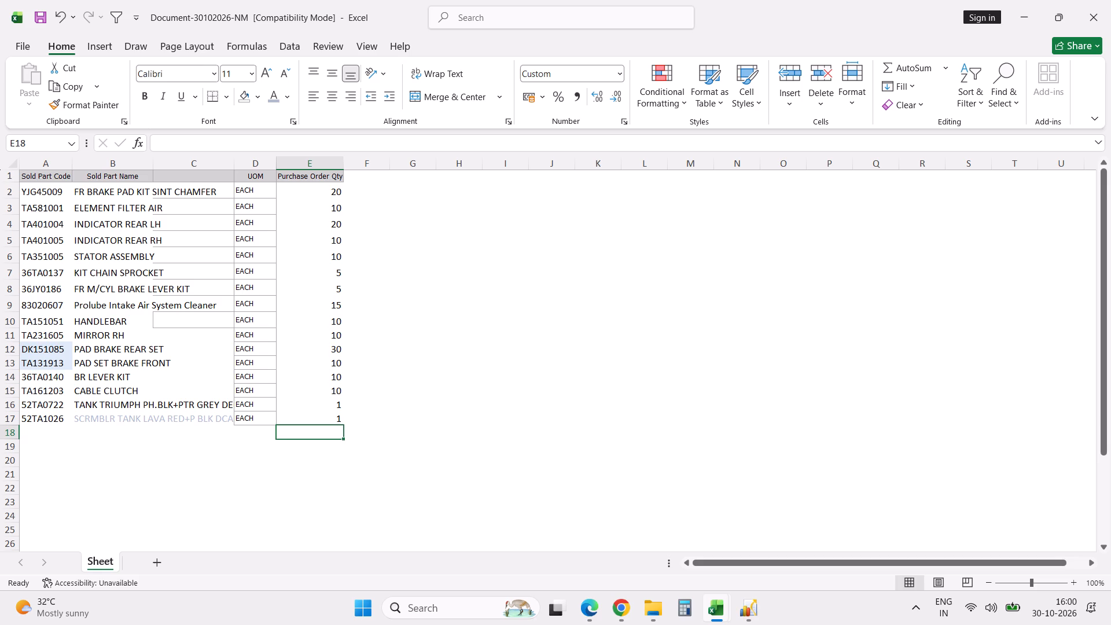
click(333, 196)
key(ctrl+Down)
key(ctrl+Up)
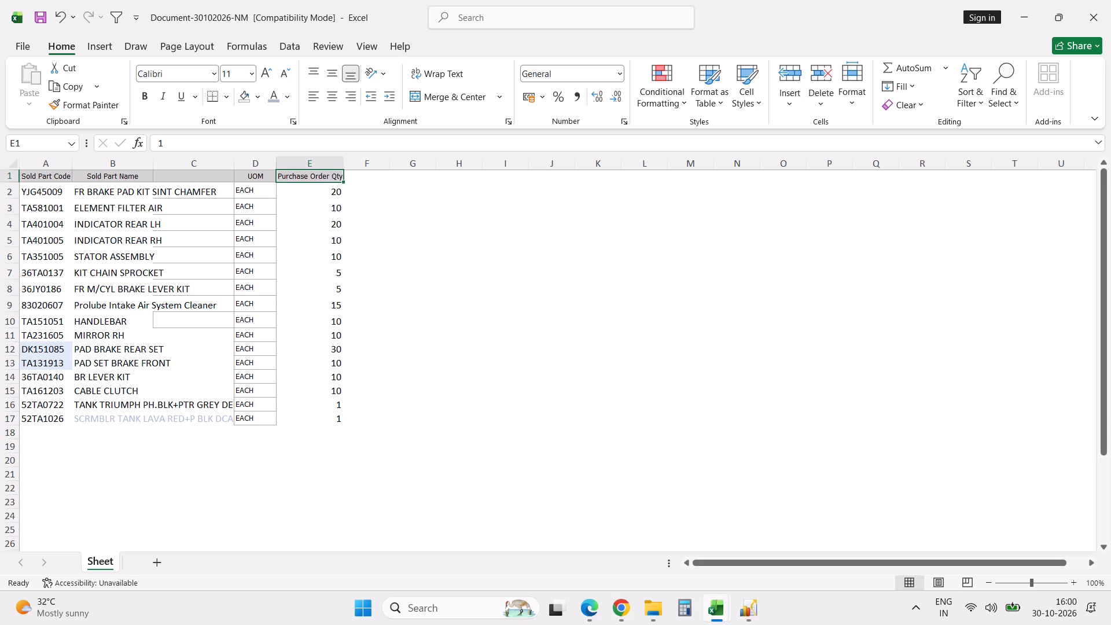
key(ctrl+s)
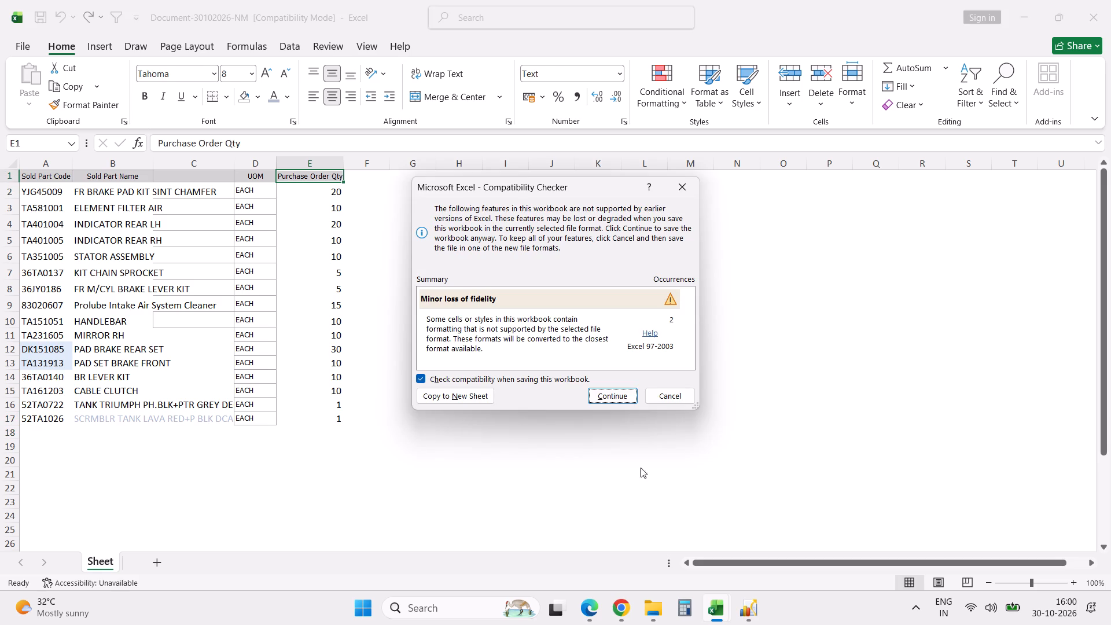
click(598, 394)
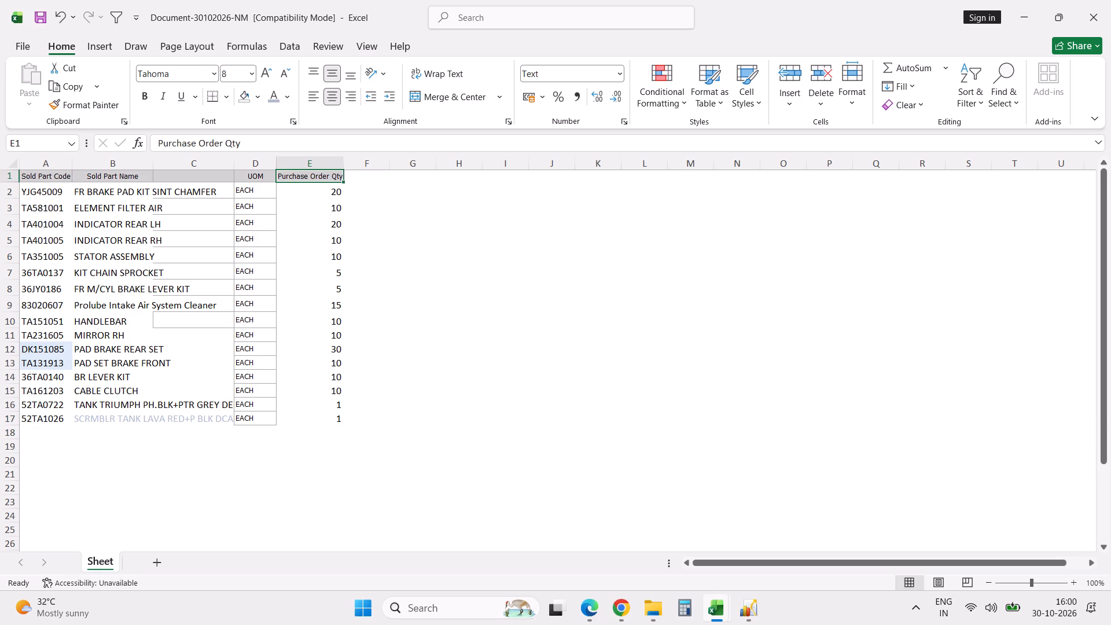
Copy the NM document's part rows A2 to E17, without the header.
click(47, 192)
shift+click(325, 417)
key(ctrl+c)
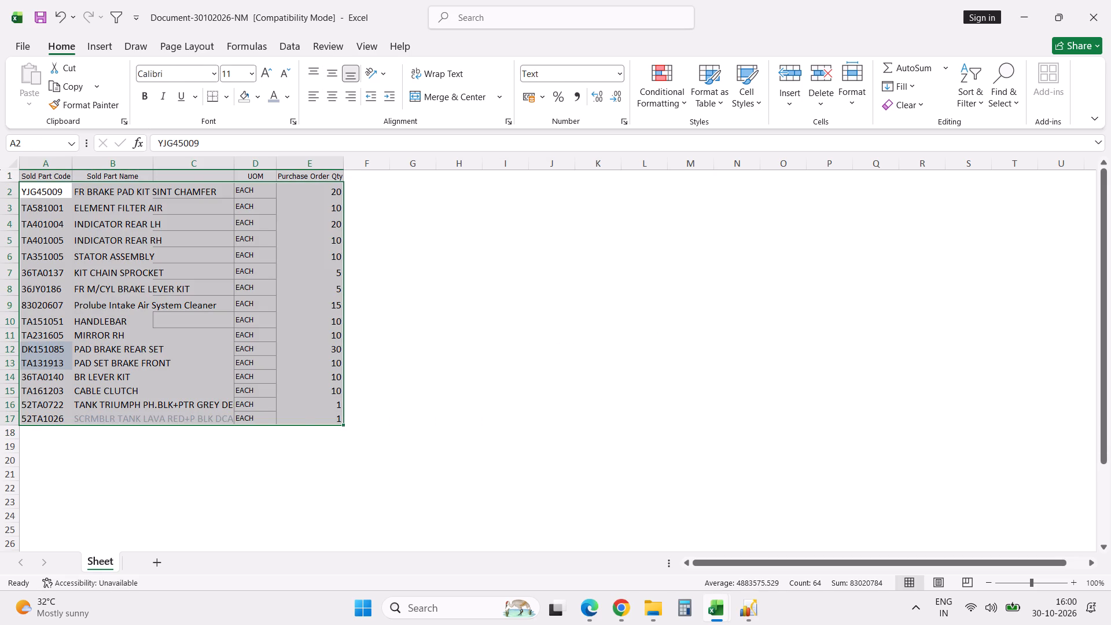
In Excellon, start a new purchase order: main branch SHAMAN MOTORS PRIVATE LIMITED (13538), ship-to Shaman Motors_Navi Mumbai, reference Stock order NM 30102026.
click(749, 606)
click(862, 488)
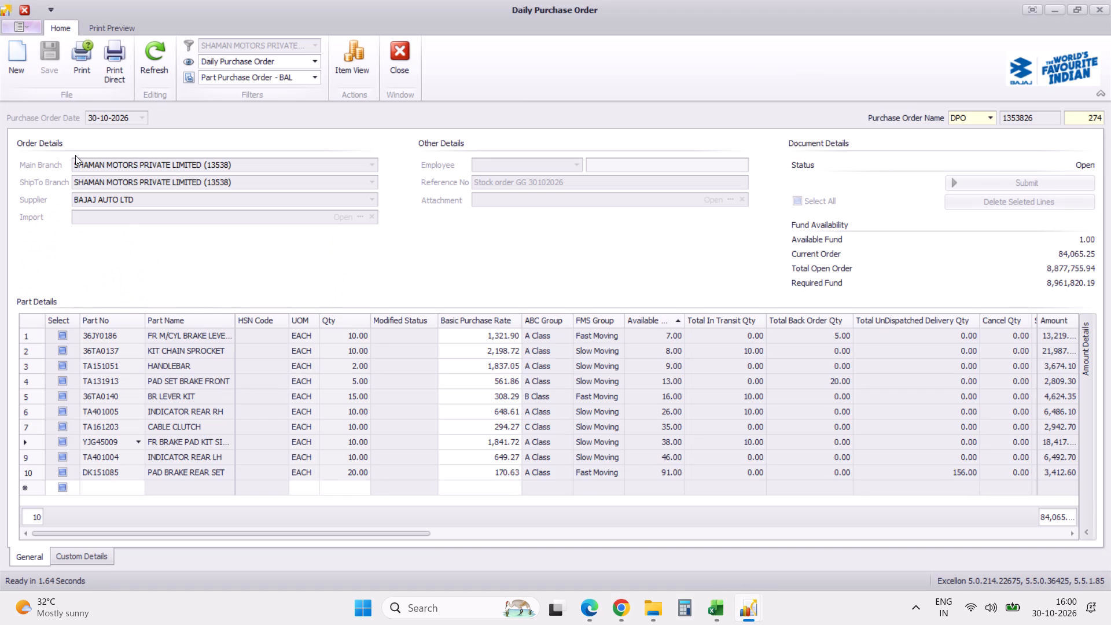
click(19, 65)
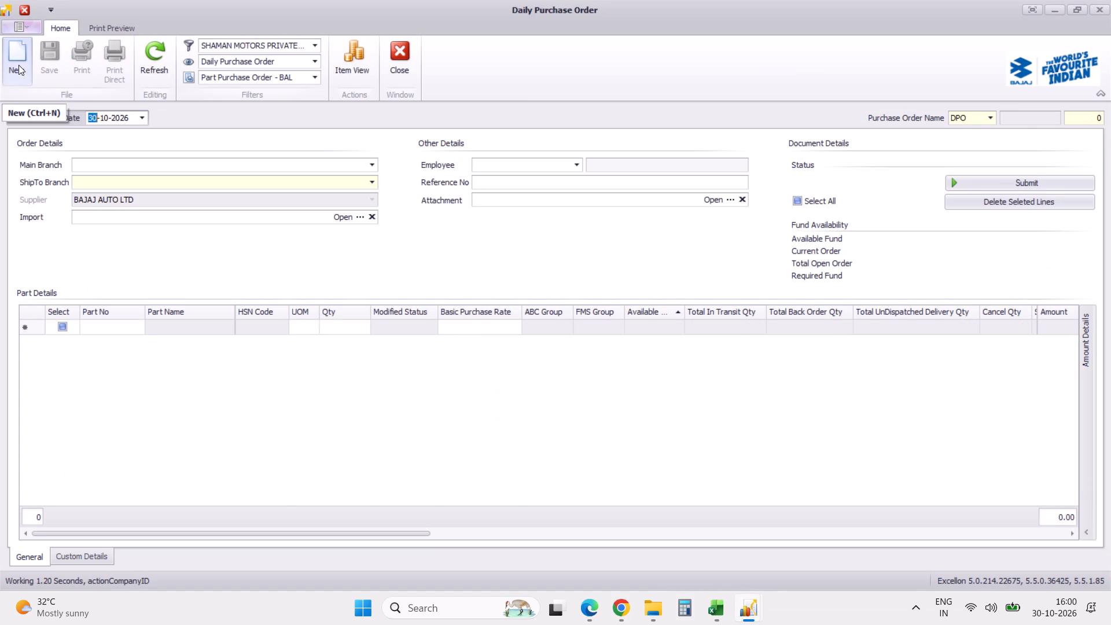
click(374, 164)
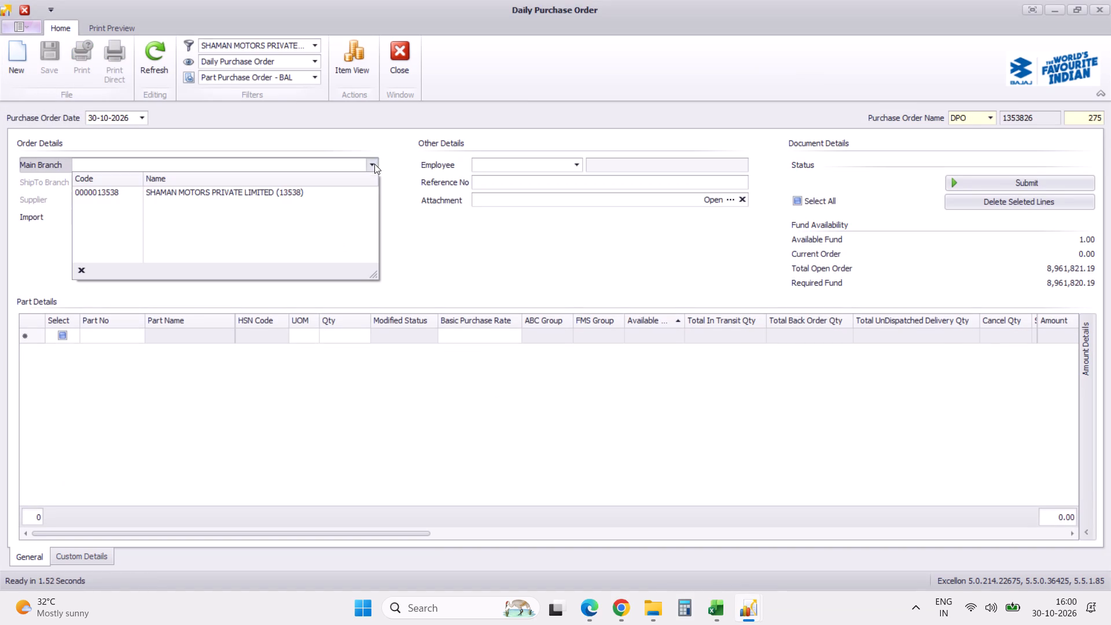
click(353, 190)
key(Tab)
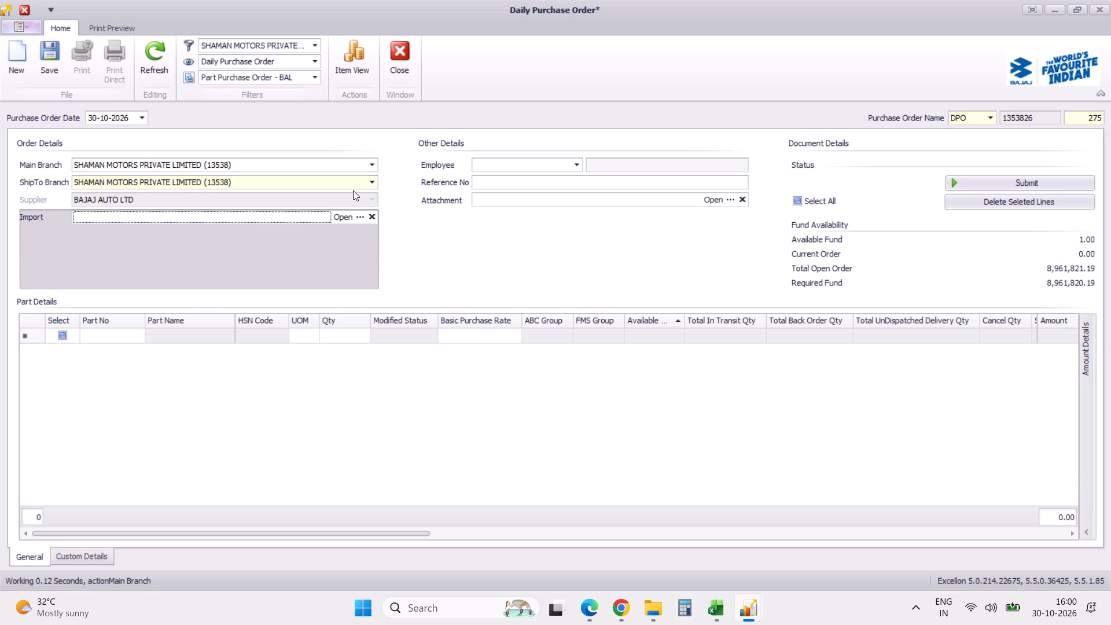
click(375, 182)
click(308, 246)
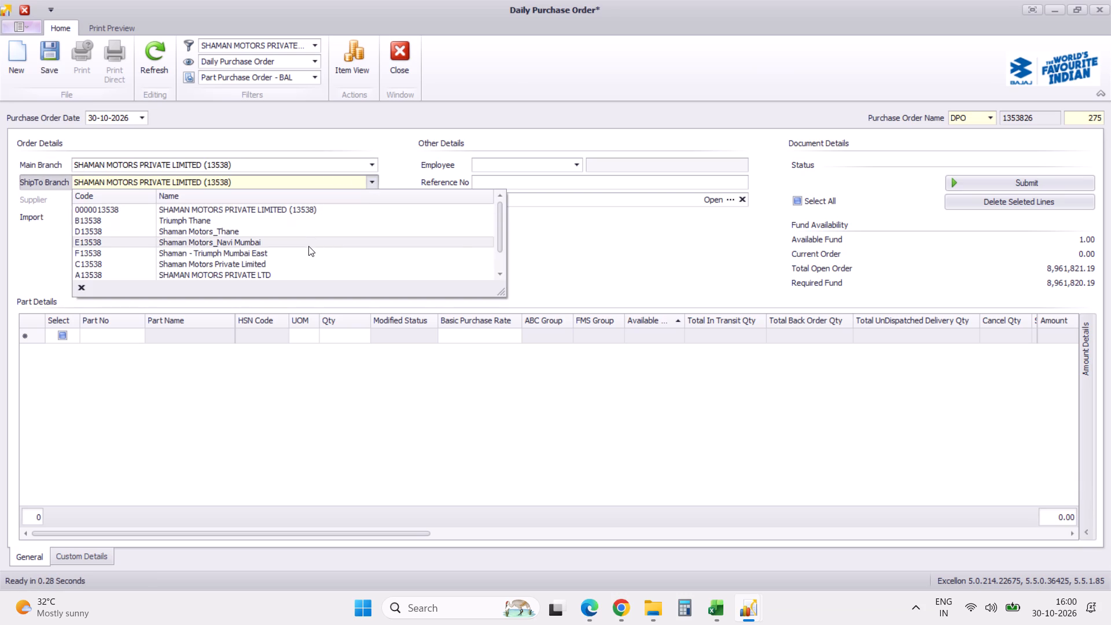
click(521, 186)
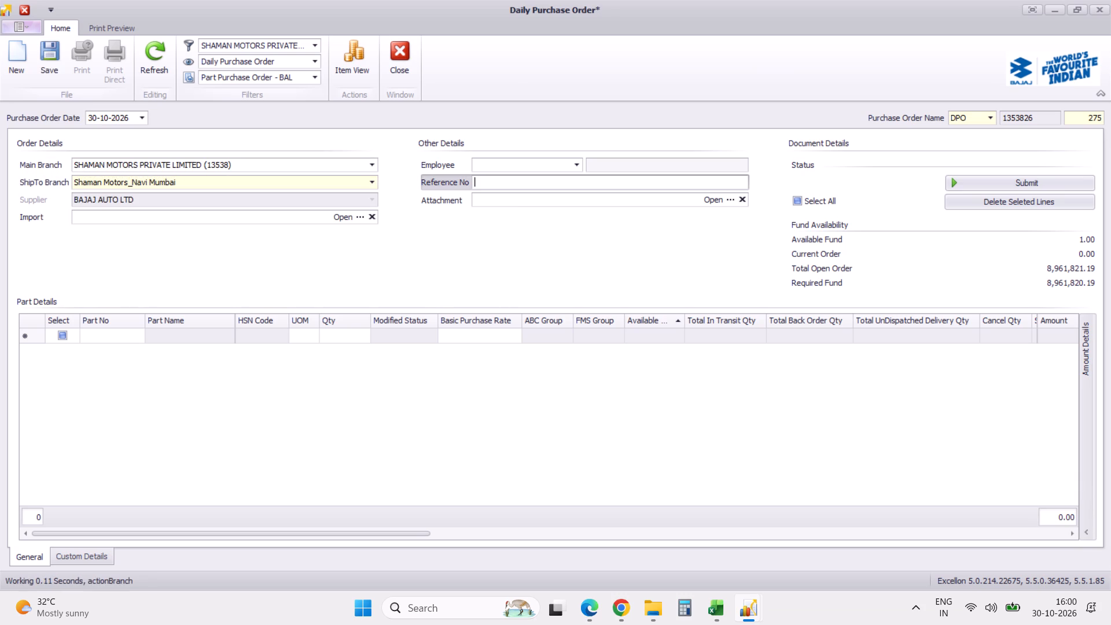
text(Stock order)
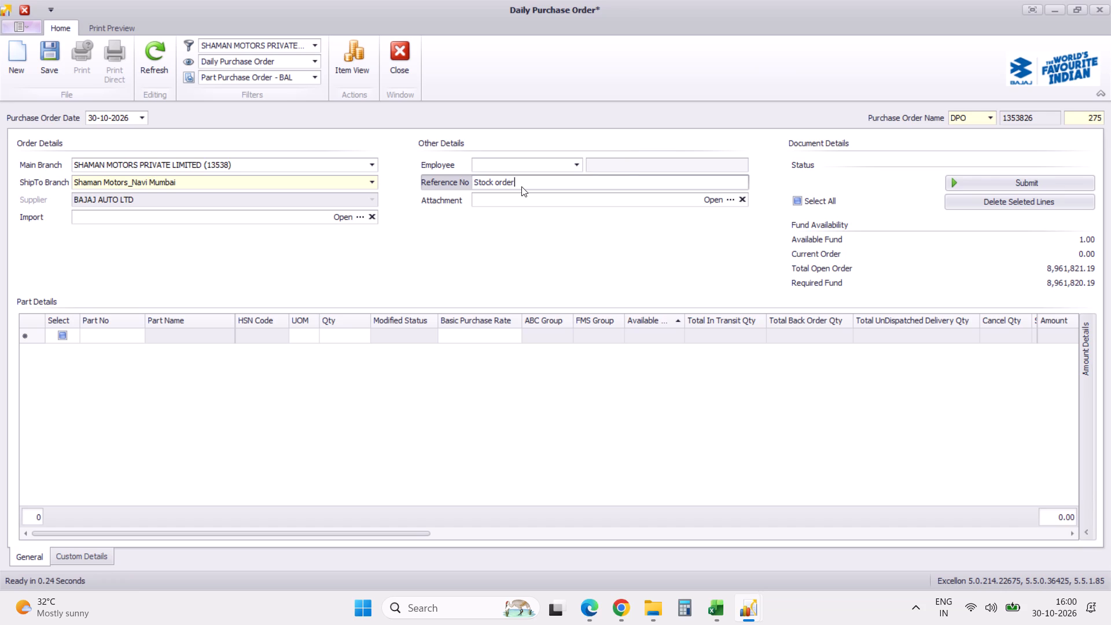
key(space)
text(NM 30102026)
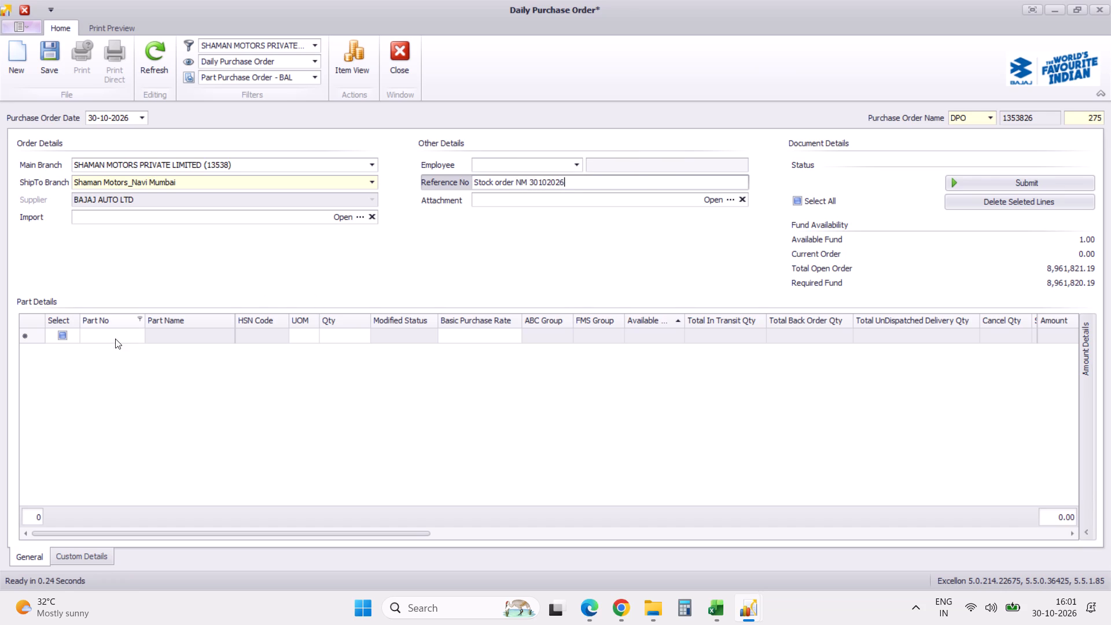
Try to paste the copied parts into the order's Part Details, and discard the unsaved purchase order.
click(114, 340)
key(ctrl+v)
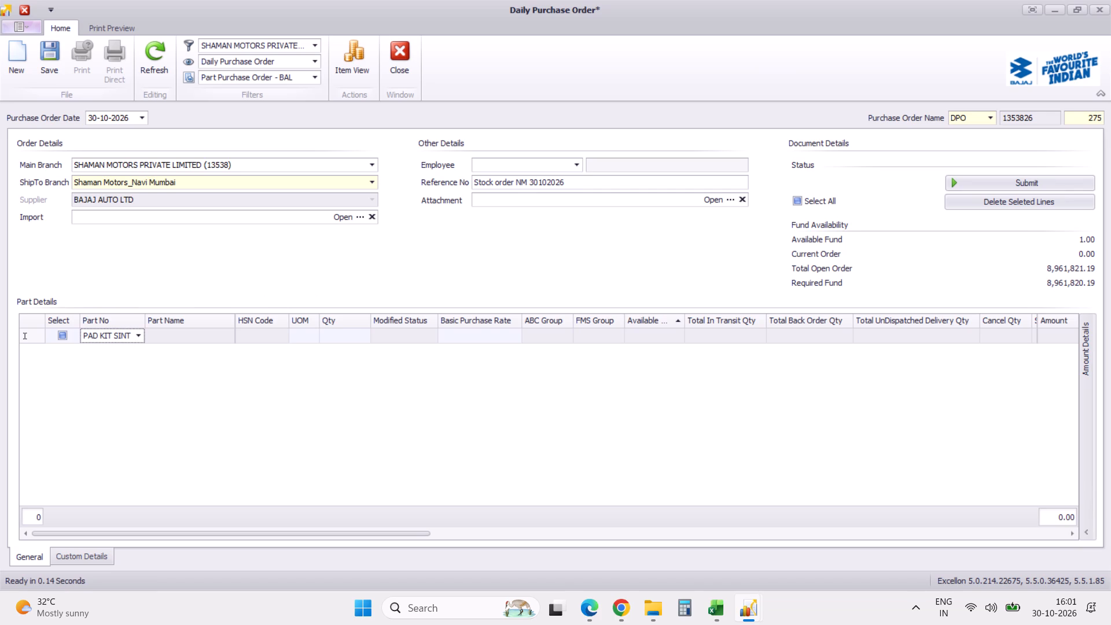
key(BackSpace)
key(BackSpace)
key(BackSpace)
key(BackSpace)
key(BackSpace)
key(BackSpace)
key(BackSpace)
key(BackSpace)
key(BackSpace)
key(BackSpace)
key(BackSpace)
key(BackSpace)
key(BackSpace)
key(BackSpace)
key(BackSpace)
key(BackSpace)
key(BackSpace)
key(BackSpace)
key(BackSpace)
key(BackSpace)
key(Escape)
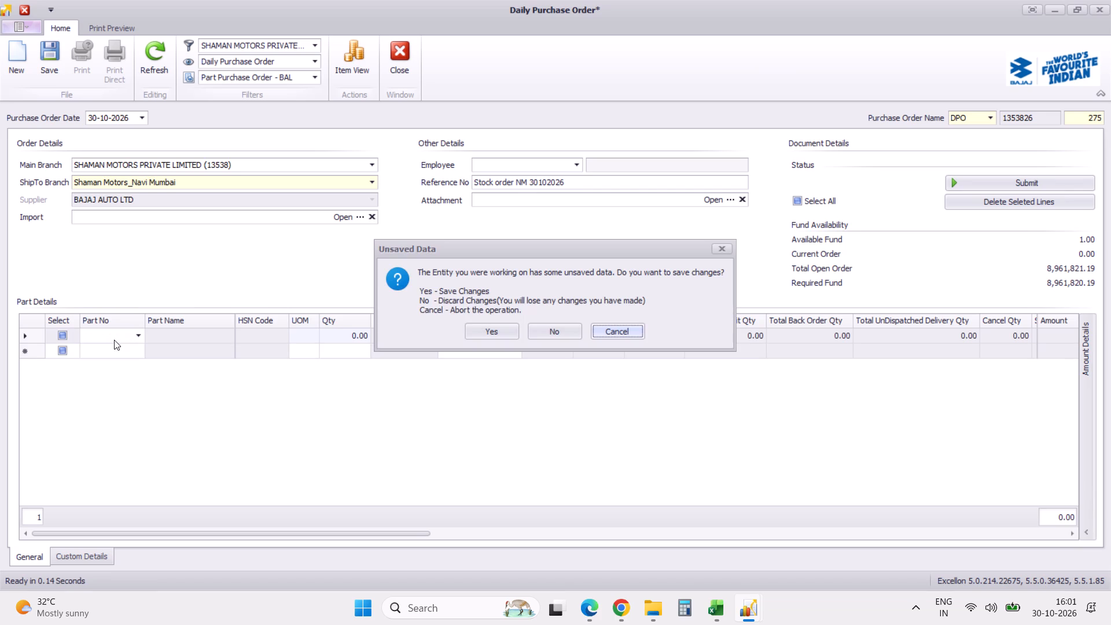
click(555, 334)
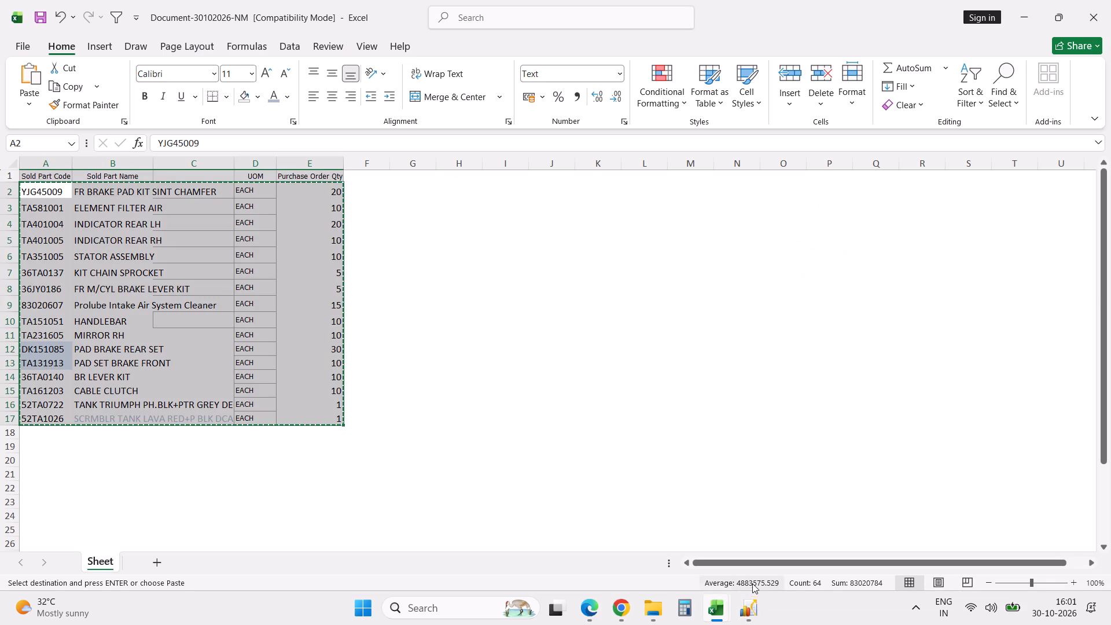
Create a new Excellon purchase order: main branch SHAMAN MOTORS PRIVATE LIMITED (13538), ship-to Shaman Motors_Navi Mumbai, reference Stock order NM 30102026.
click(752, 611)
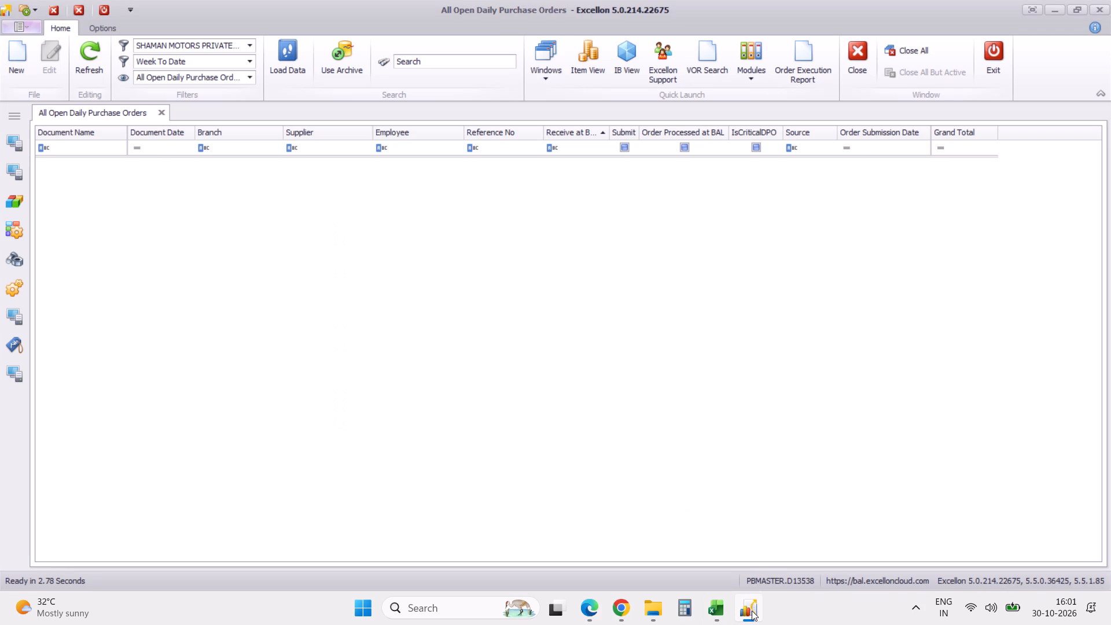
click(24, 73)
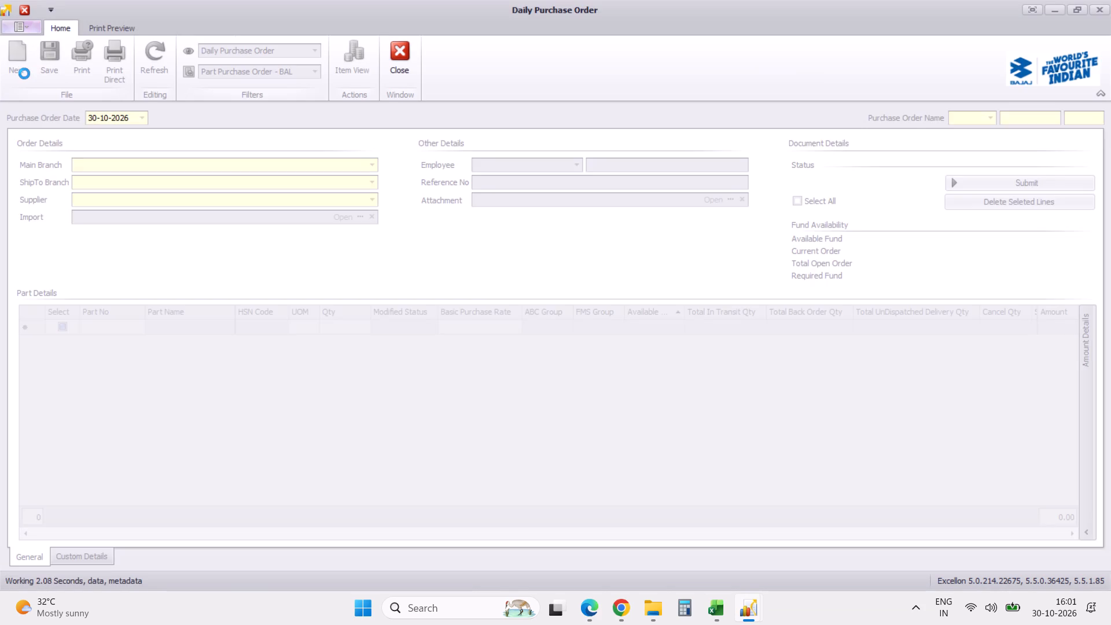
click(373, 167)
click(351, 192)
key(Tab)
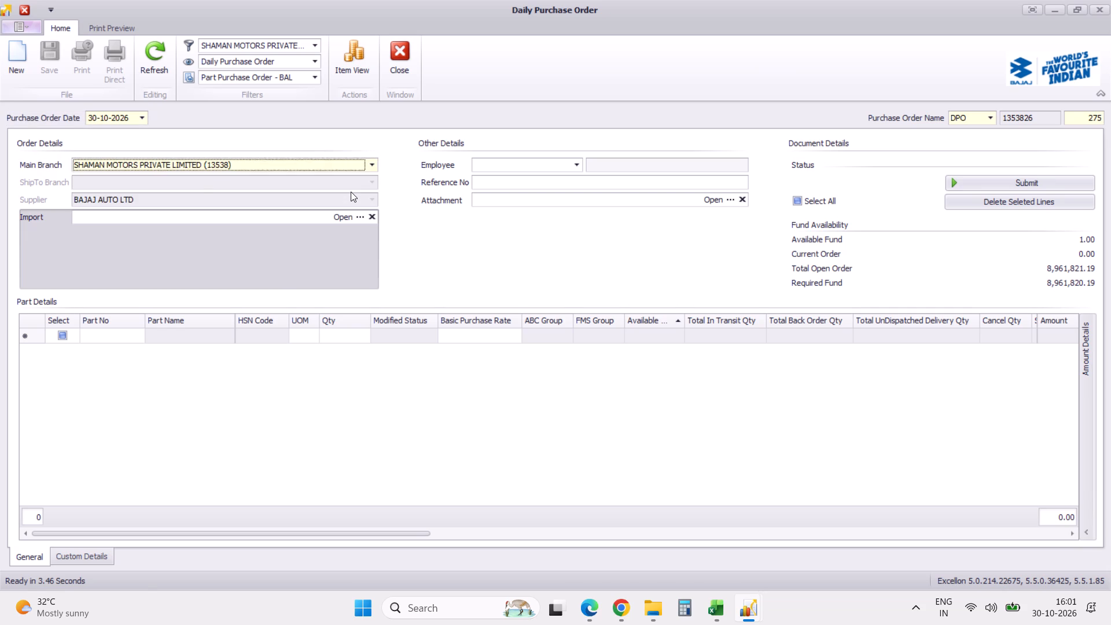
click(373, 177)
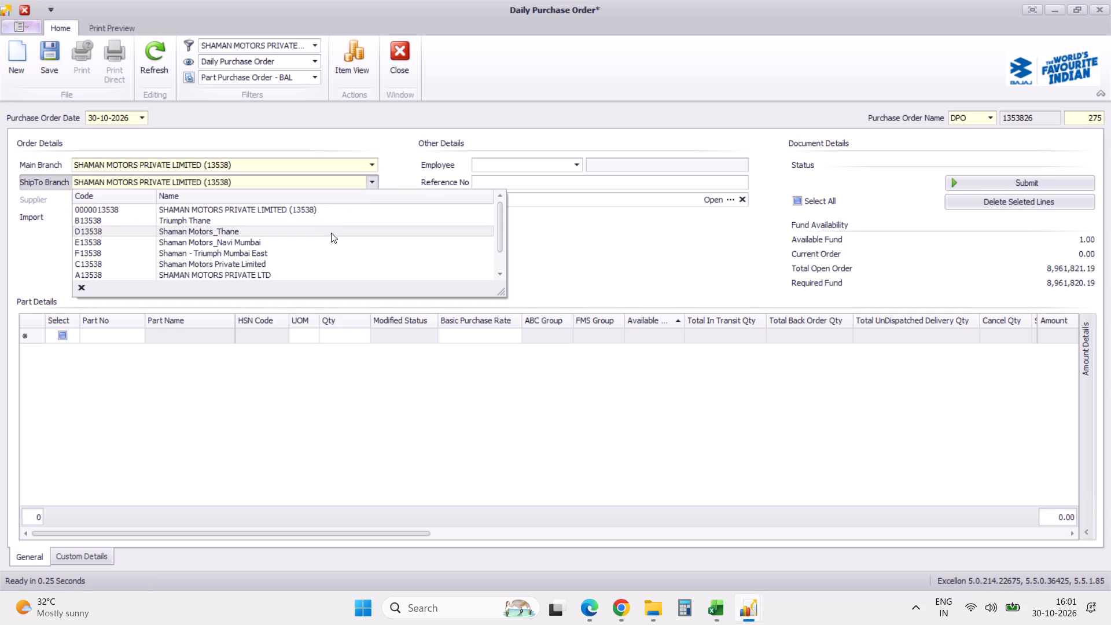
click(329, 241)
key(Tab)
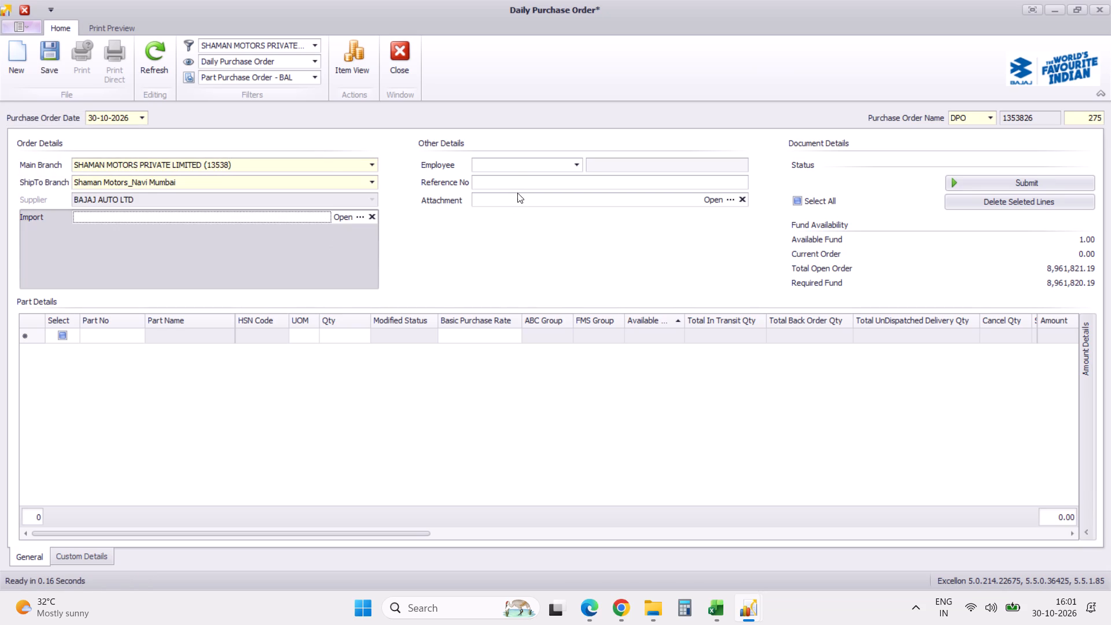
click(523, 177)
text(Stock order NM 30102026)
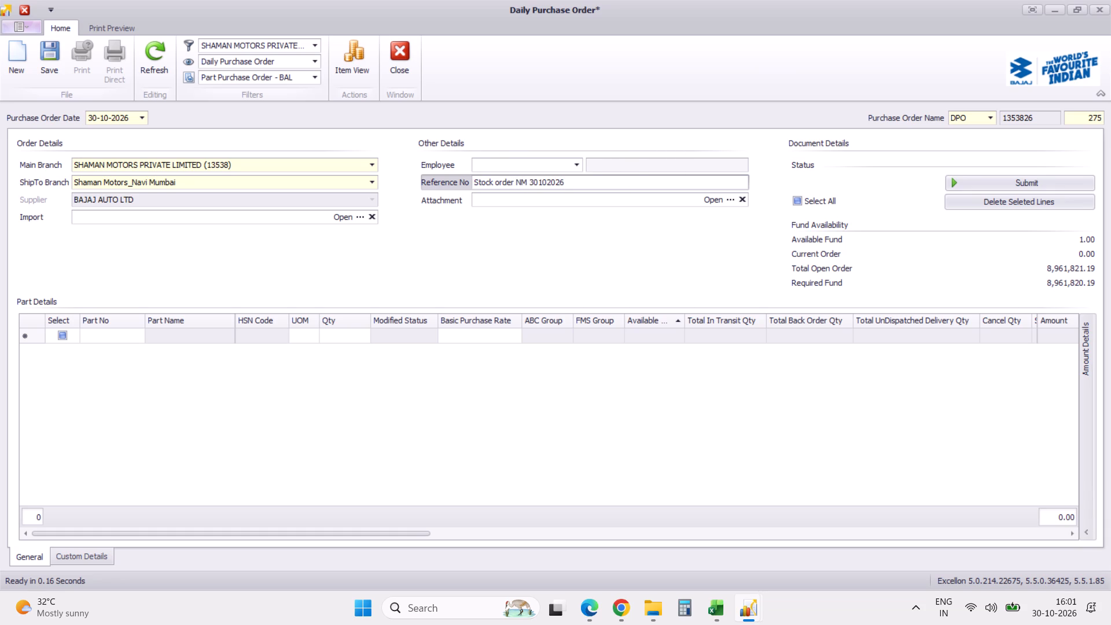
Paste the copied NM part rows into the order's Part Details, accepting the rounded quantity for part 83020607 and the substitute-part notice.
click(98, 336)
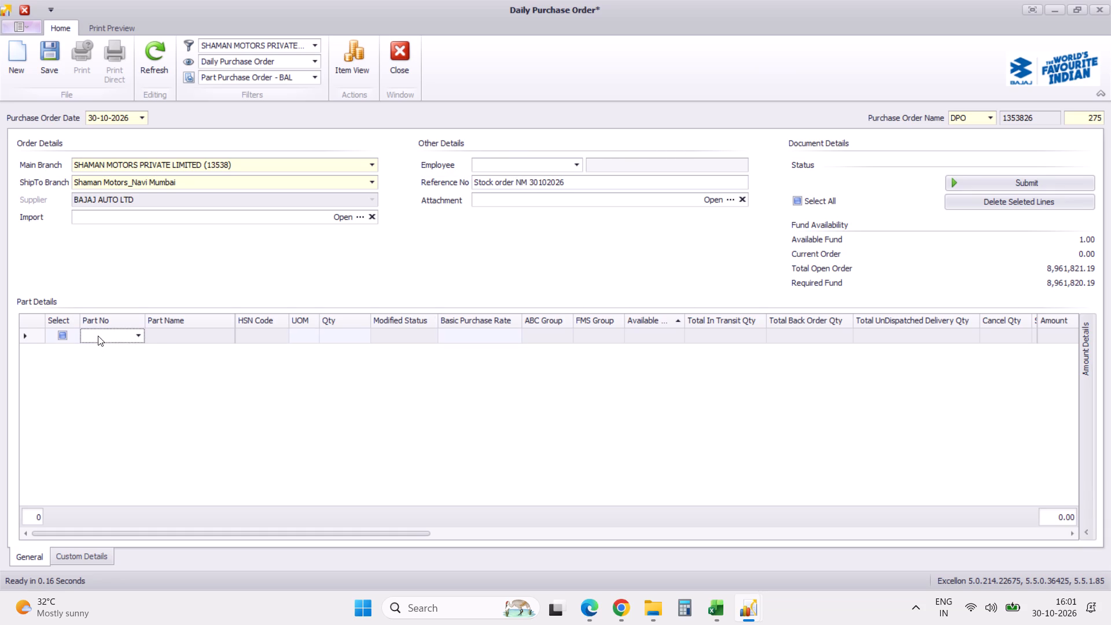
key(ctrl+v)
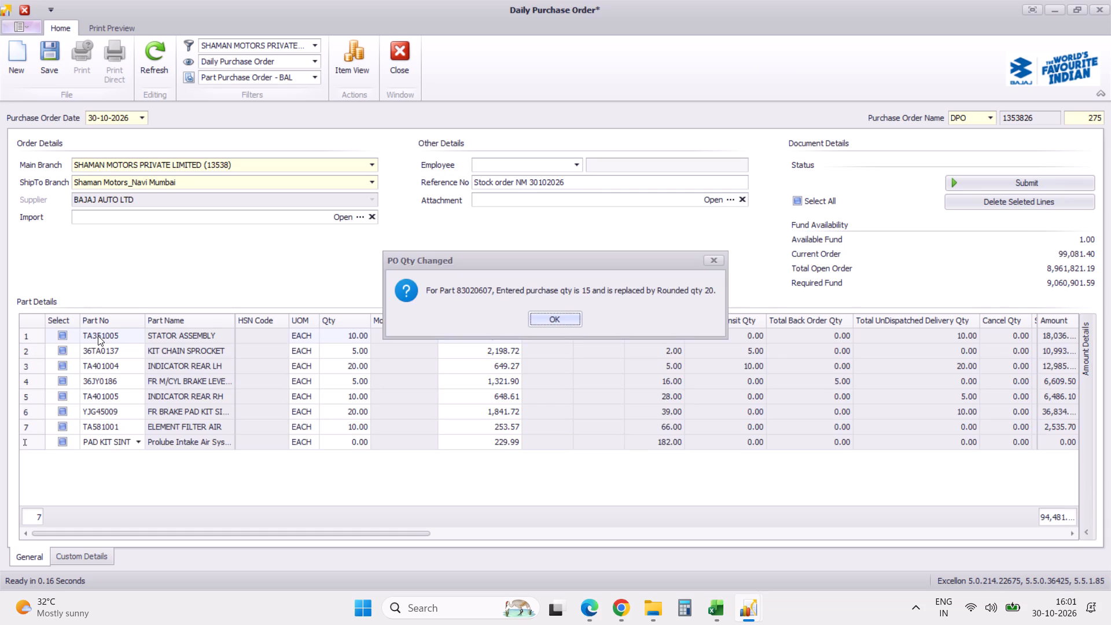
click(557, 321)
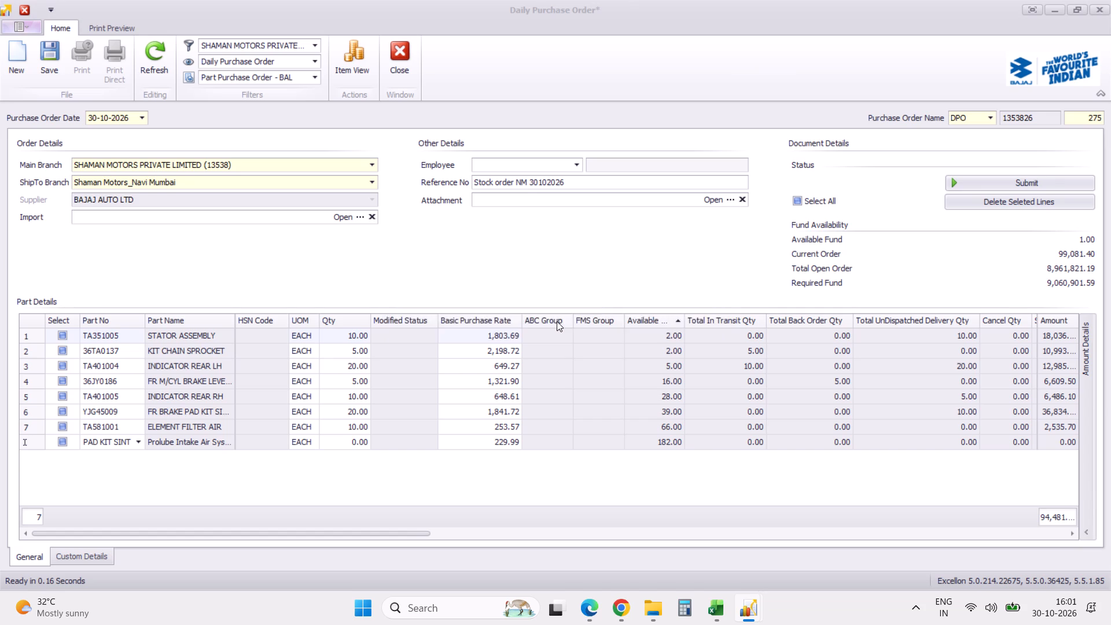
click(557, 321)
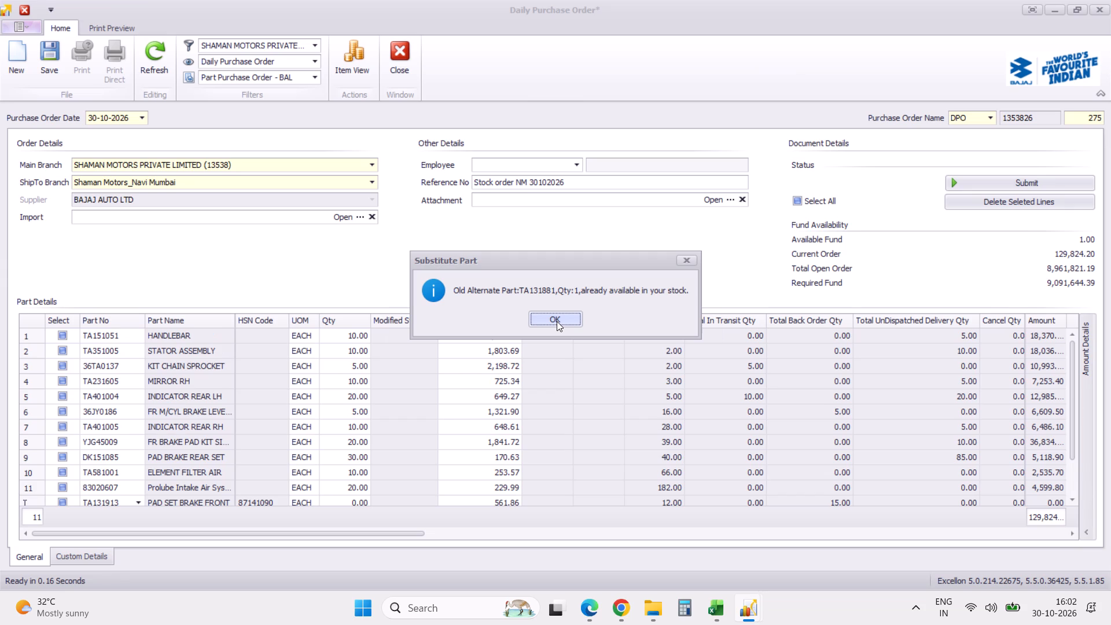
click(557, 321)
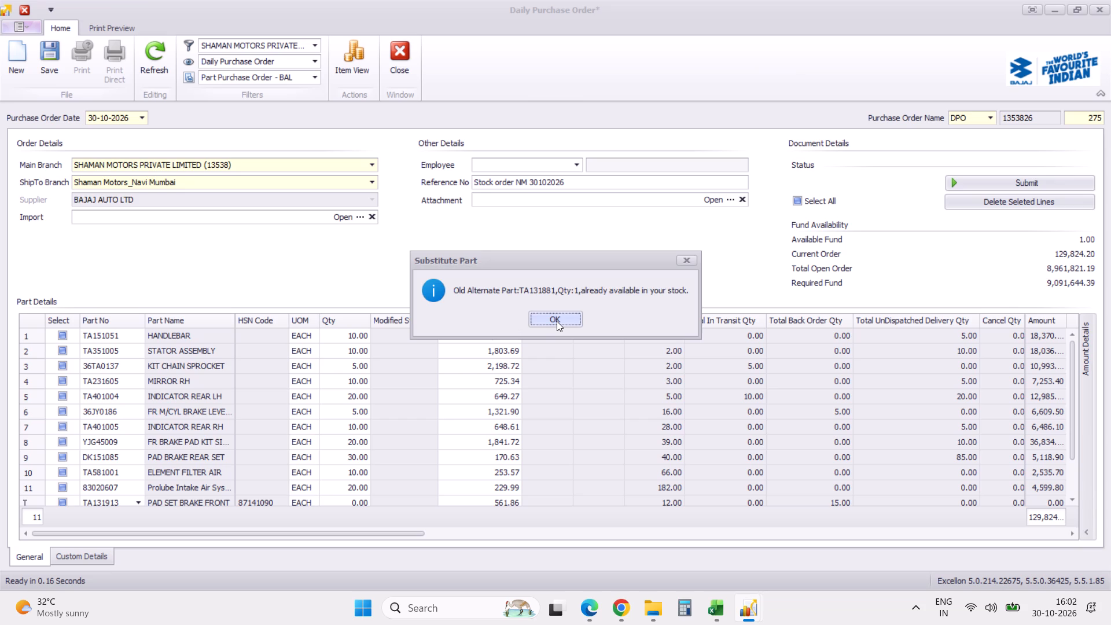
click(557, 321)
scroll(557, 321, down, 16)
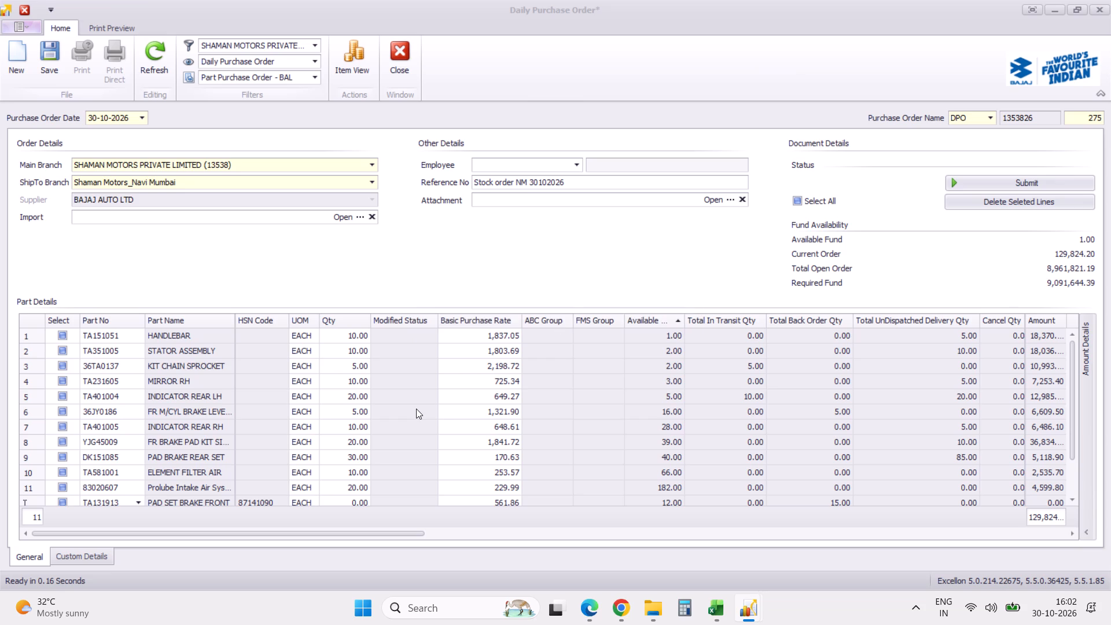
scroll(416, 409, down, 17)
key(alt+Tab)
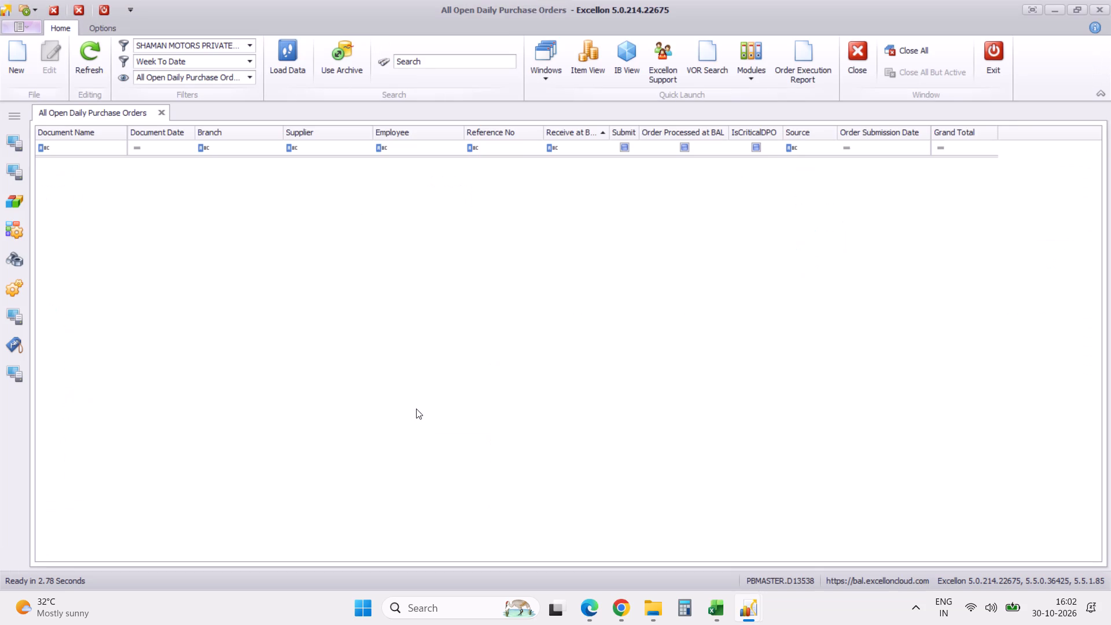
key(alt+Tab)
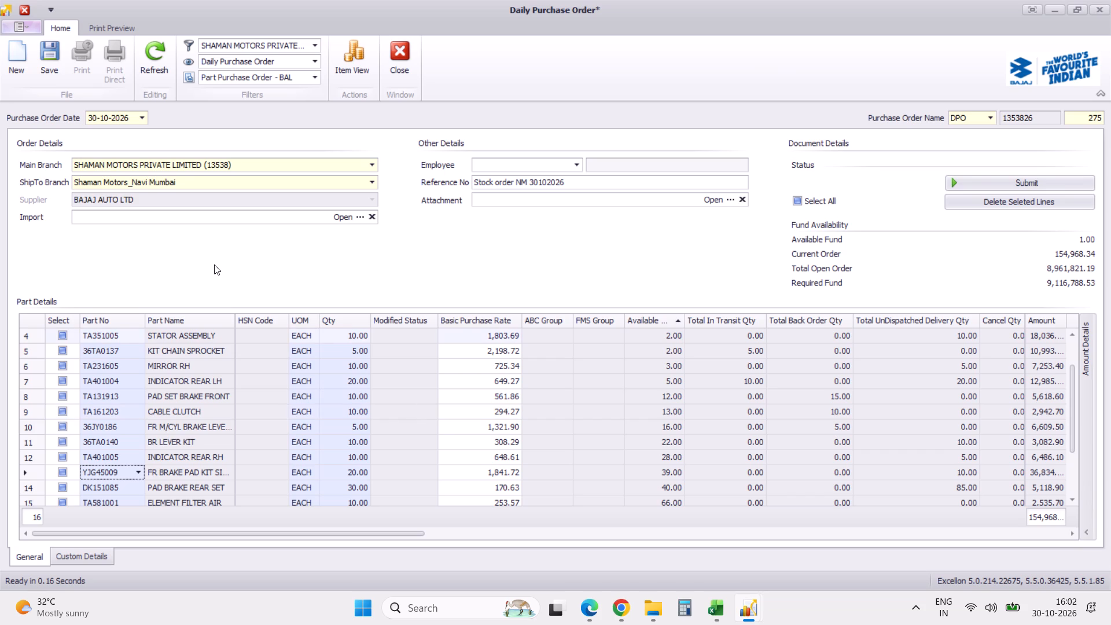
Save the Navi Mumbai purchase order, submit it, and save the submitted order.
click(54, 64)
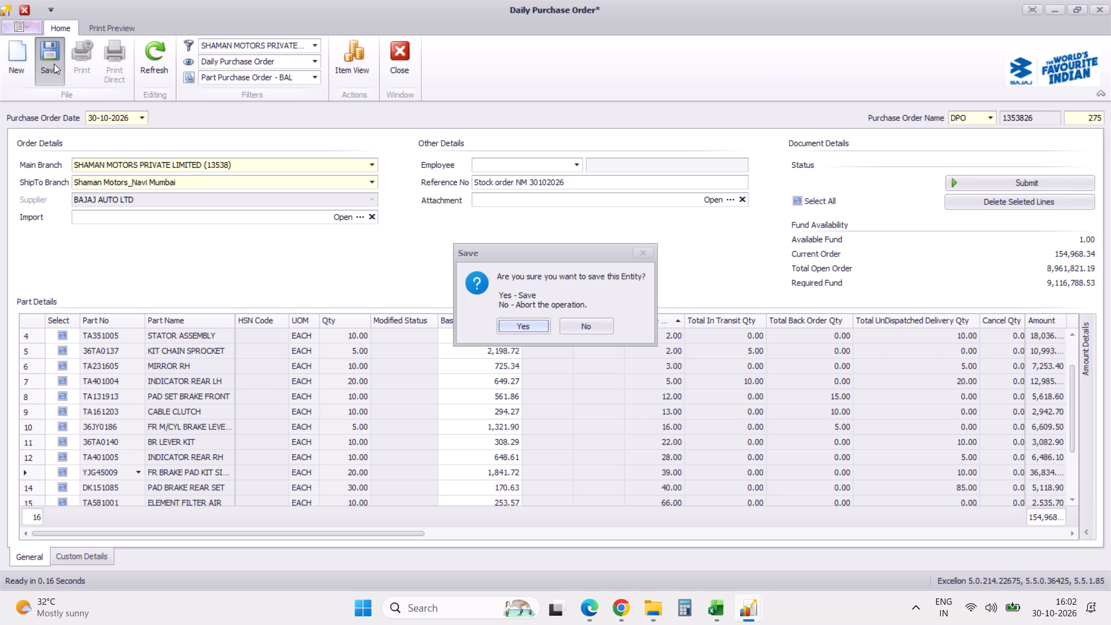
click(526, 331)
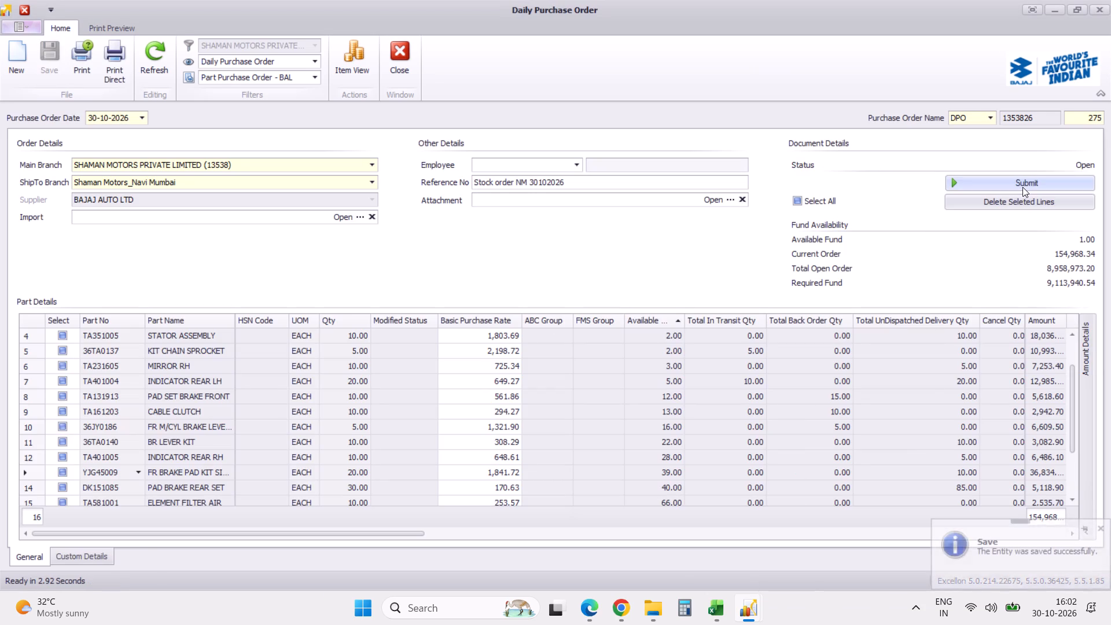
click(1025, 182)
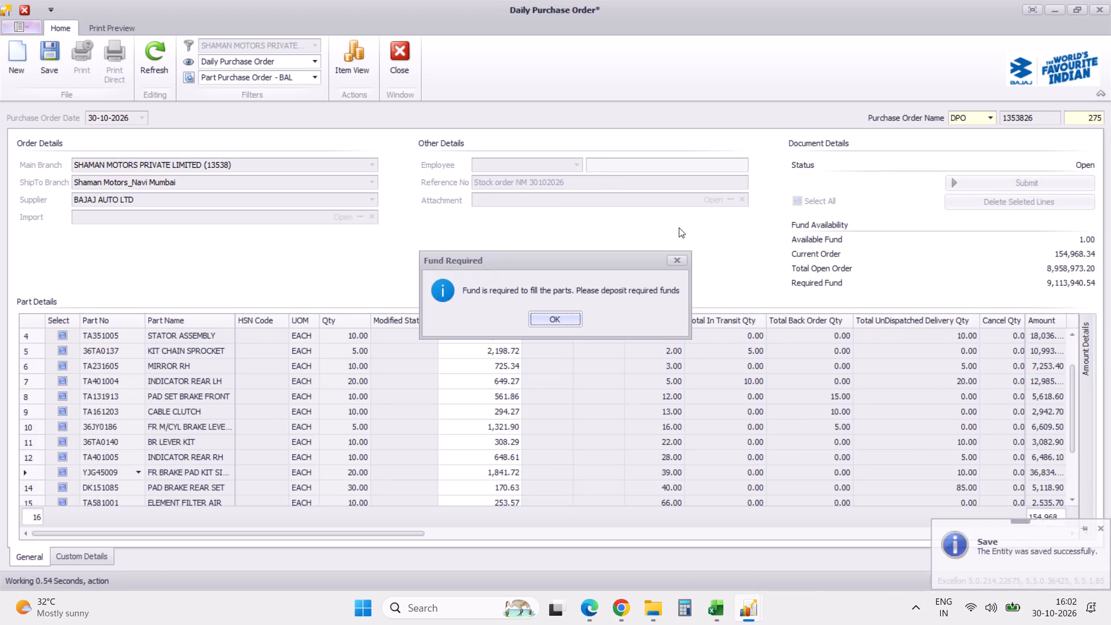
click(557, 318)
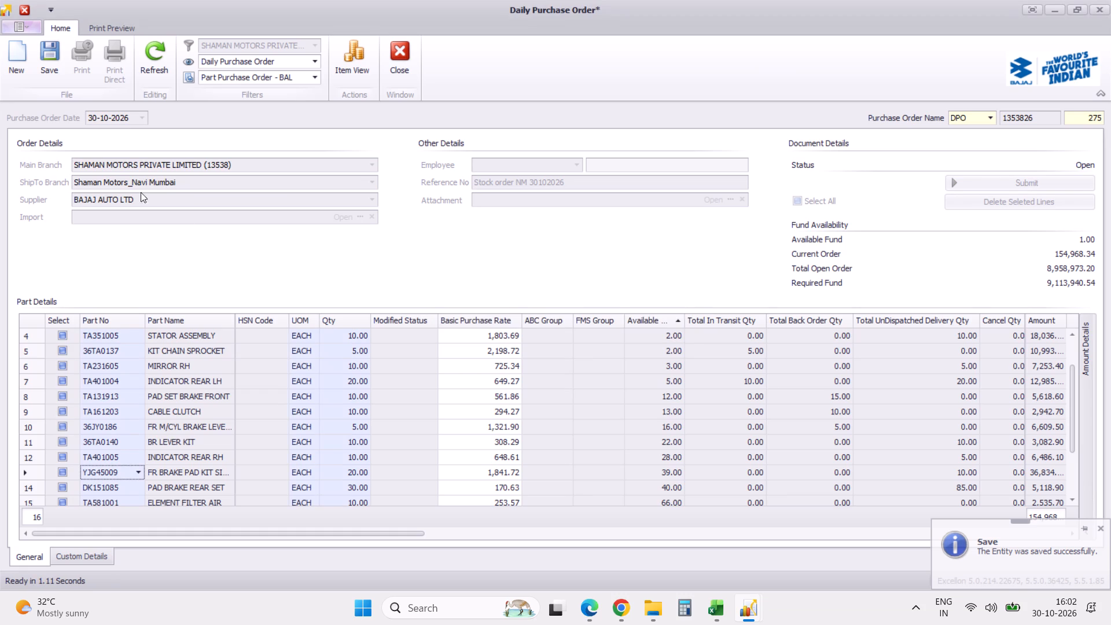
click(50, 64)
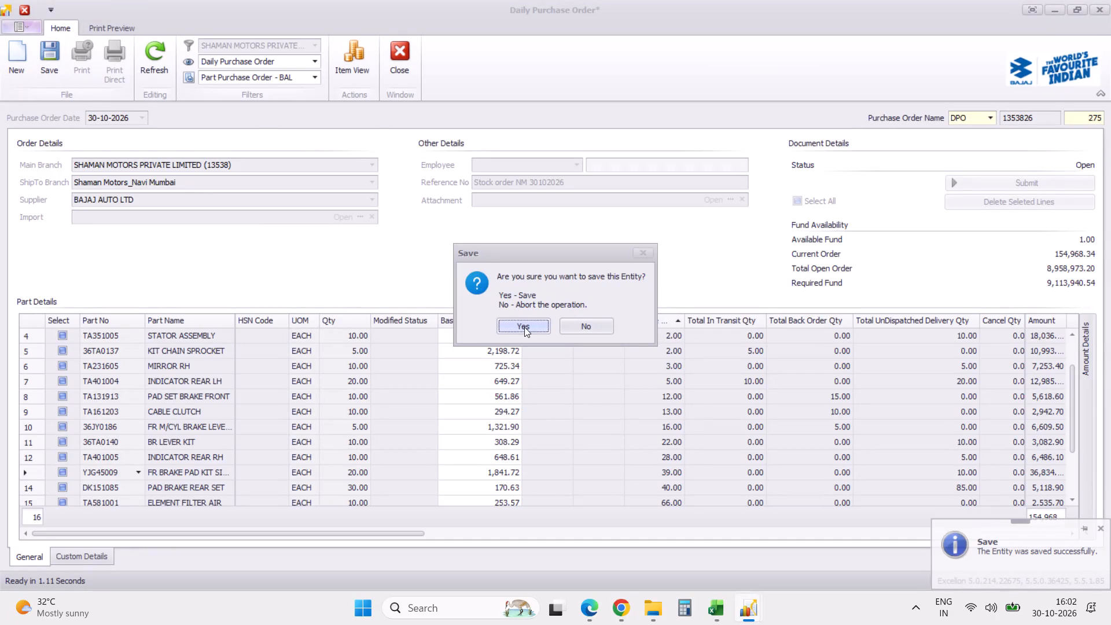
click(524, 327)
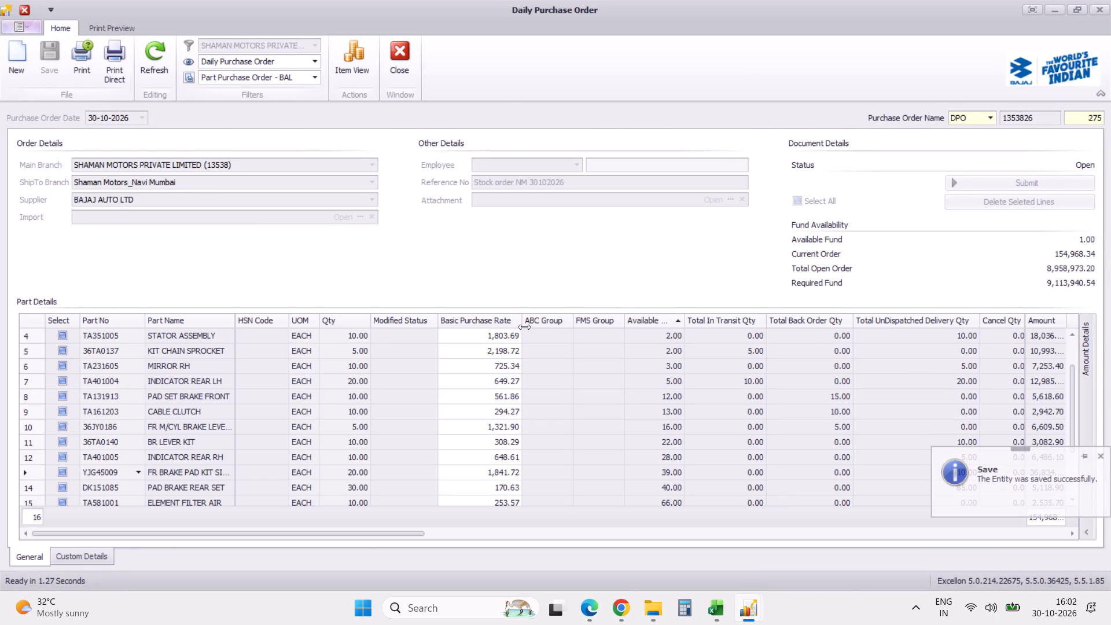
Copy the filtered part codes and names, YJG45009 to 52TA1026, from the AMC order sheet in Excel into Document-30102026-NM starting at A2.
click(721, 612)
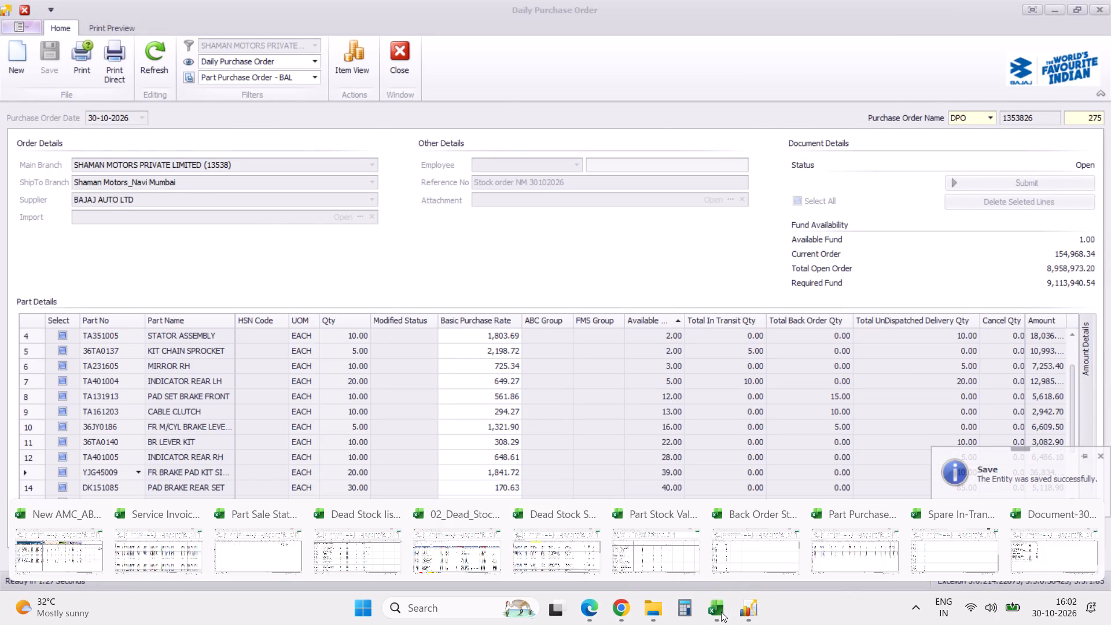
click(1026, 549)
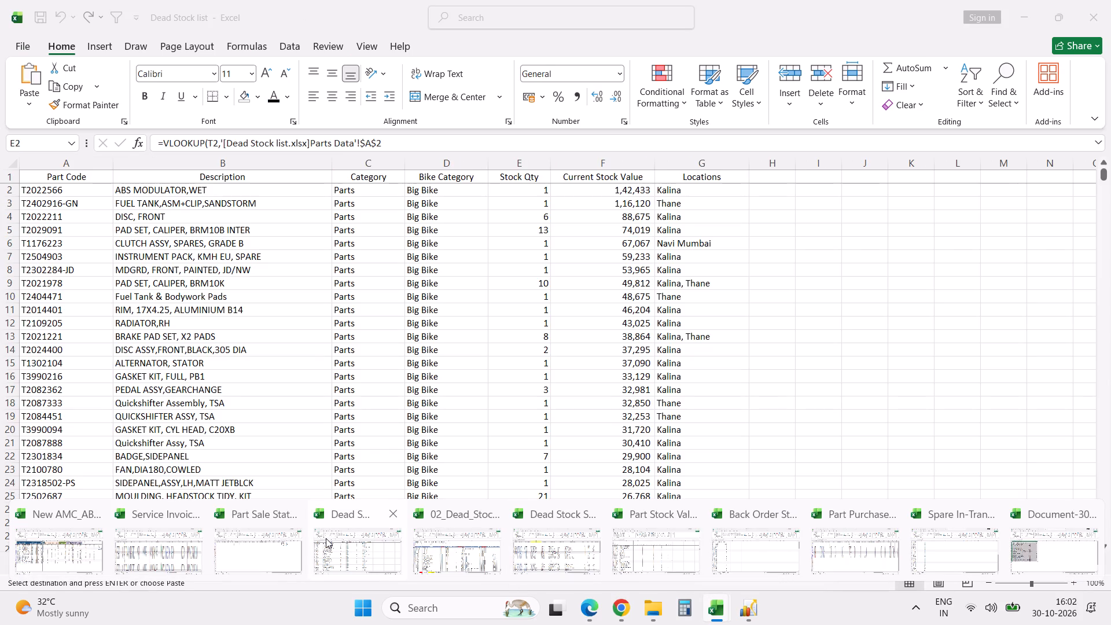
click(90, 556)
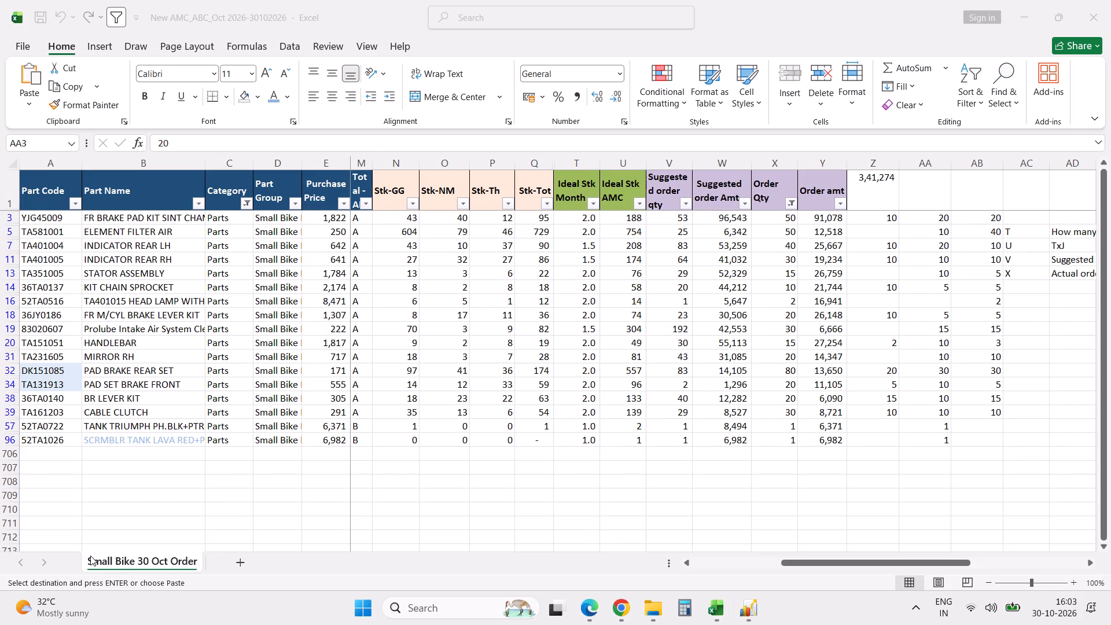
click(60, 216)
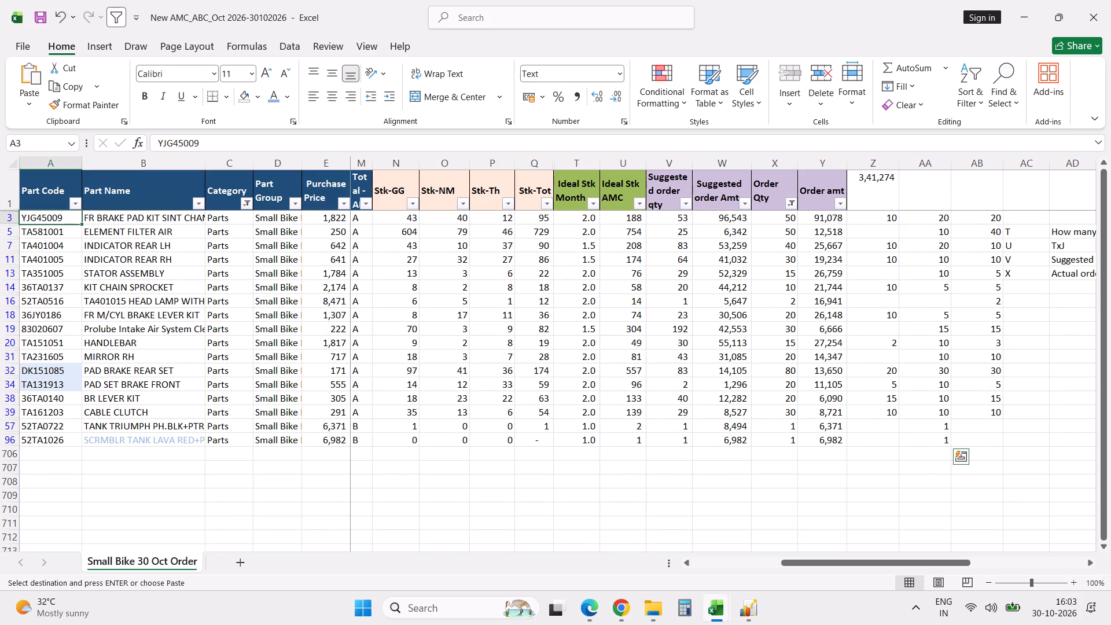
shift+click(57, 439)
key(ctrl+c)
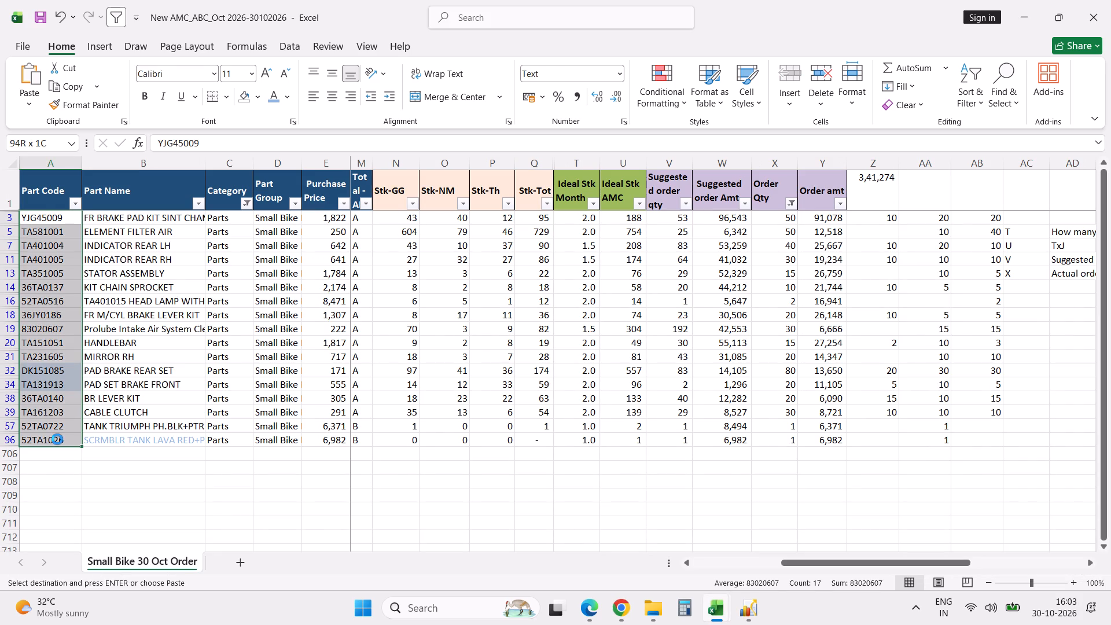
key(alt+Tab)
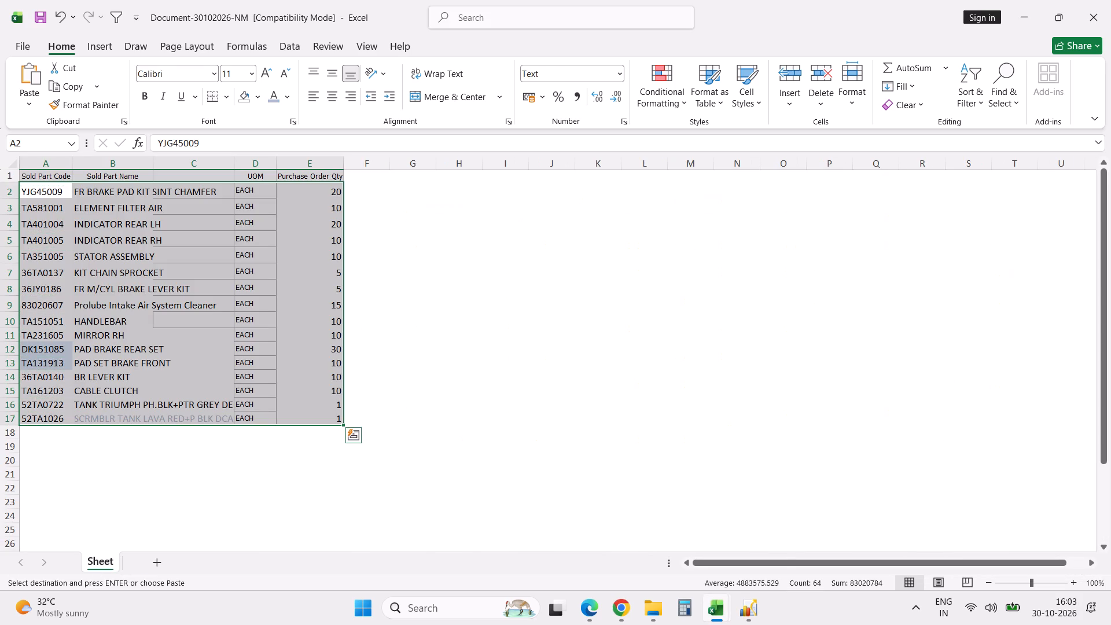
key(alt+Tab)
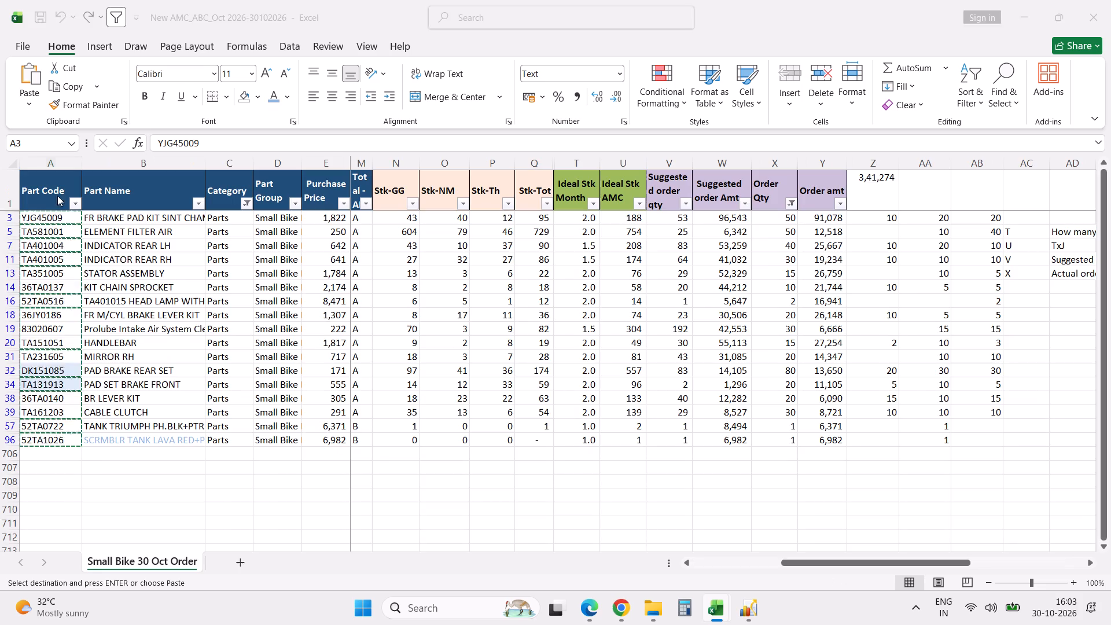
shift+click(164, 441)
key(ctrl+c)
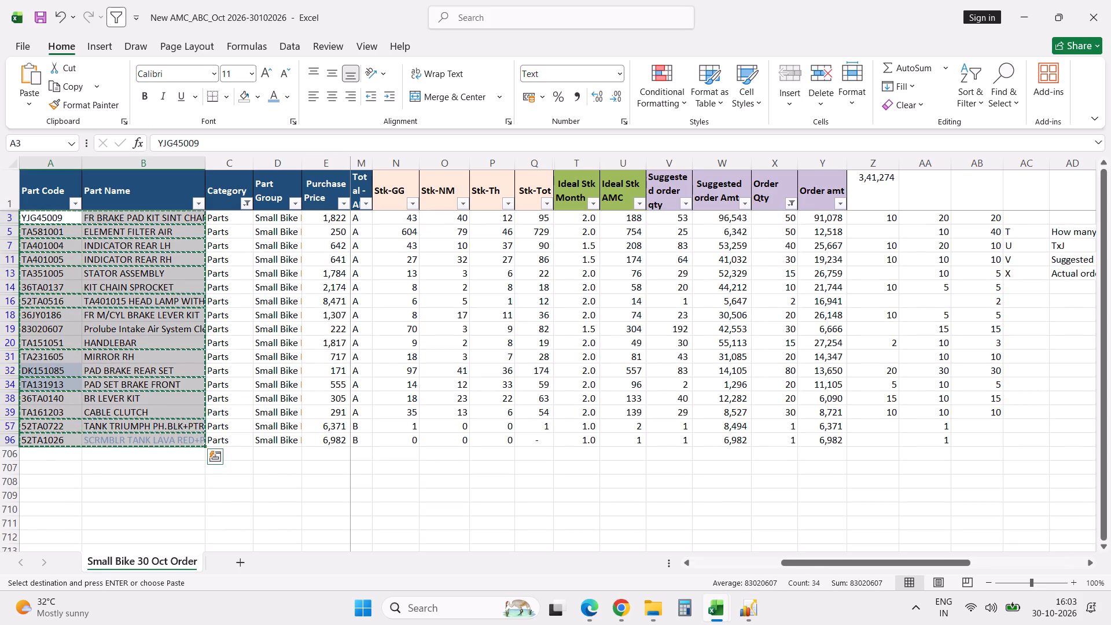
key(alt+Tab)
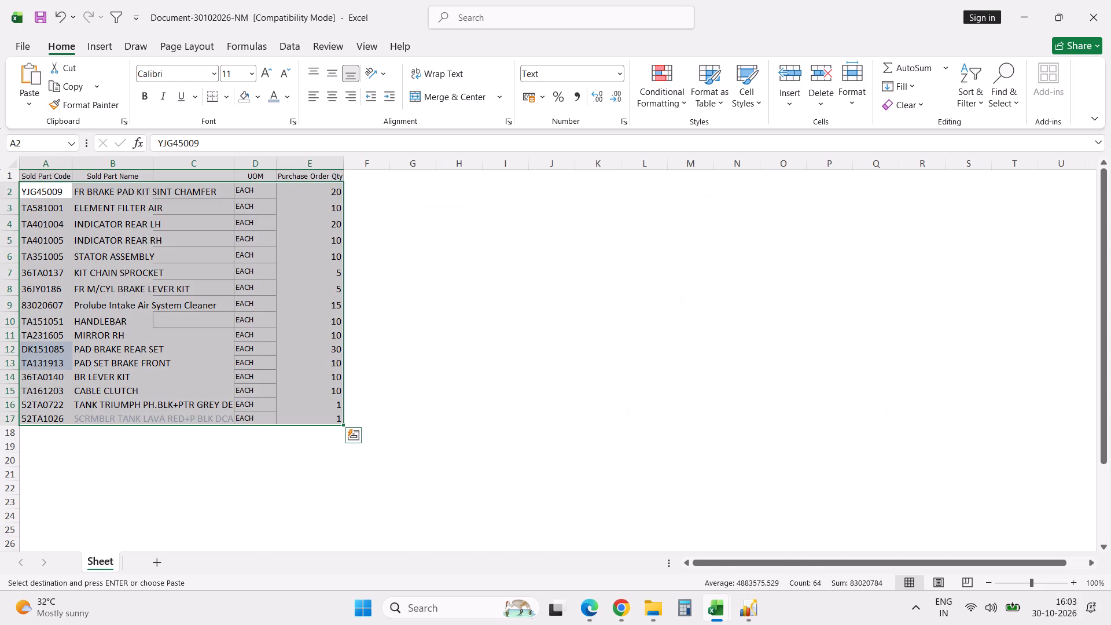
click(46, 194)
key(ctrl+v)
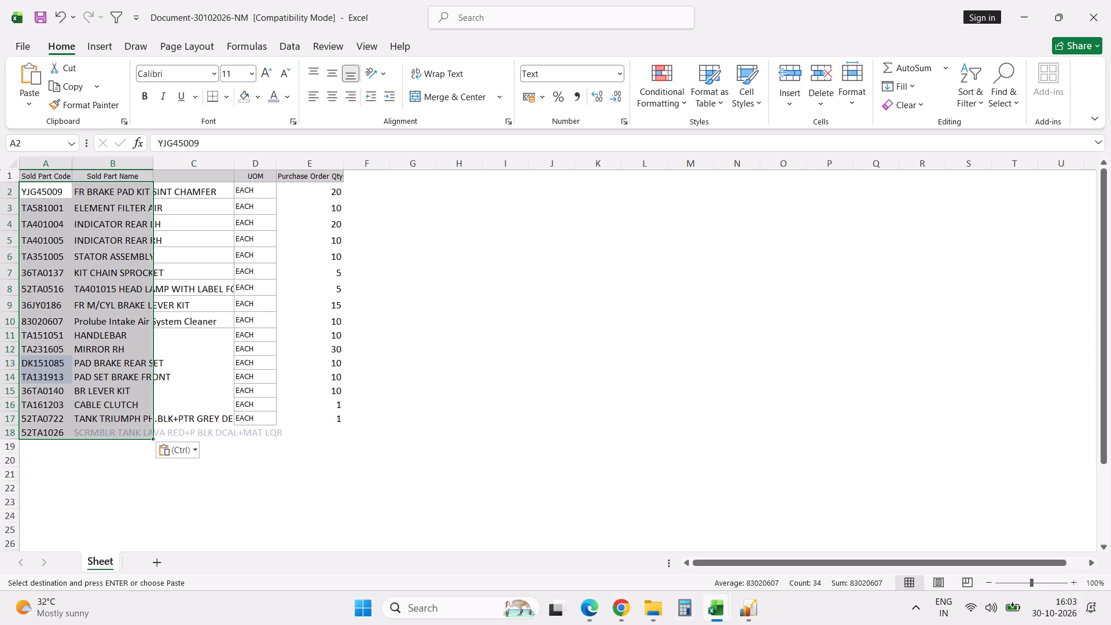
Copy the order quantities in column AB of the AMC sheet into the document's Purchase Order Qty column from E2.
key(alt+Tab)
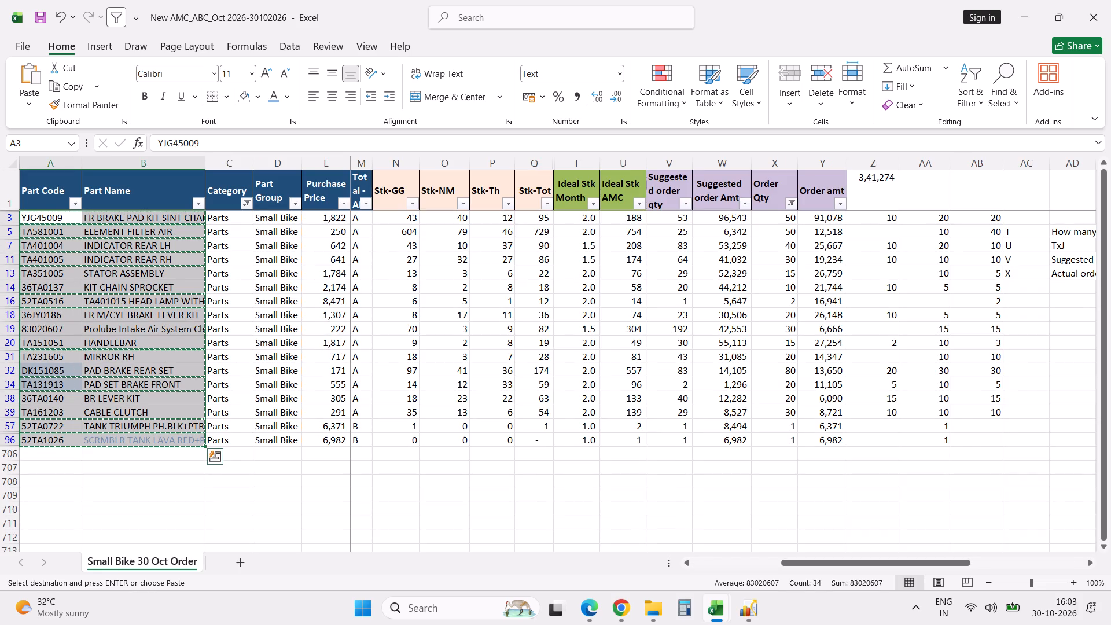
key(alt+Tab)
key(alt+Tab)
click(972, 222)
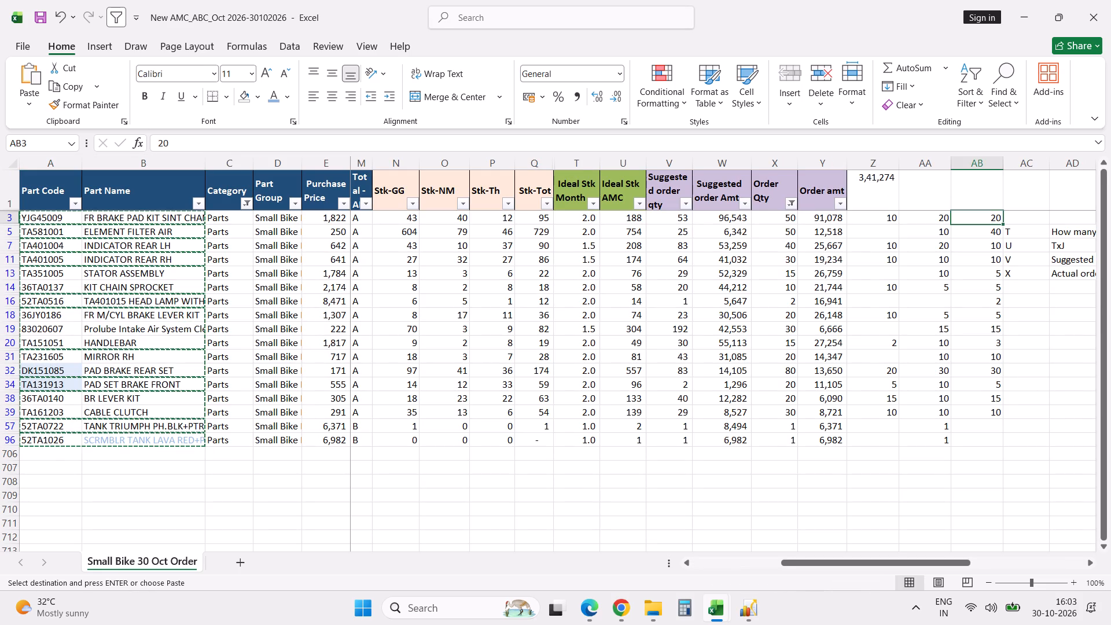
shift+click(984, 439)
key(ctrl+c)
key(alt+Tab)
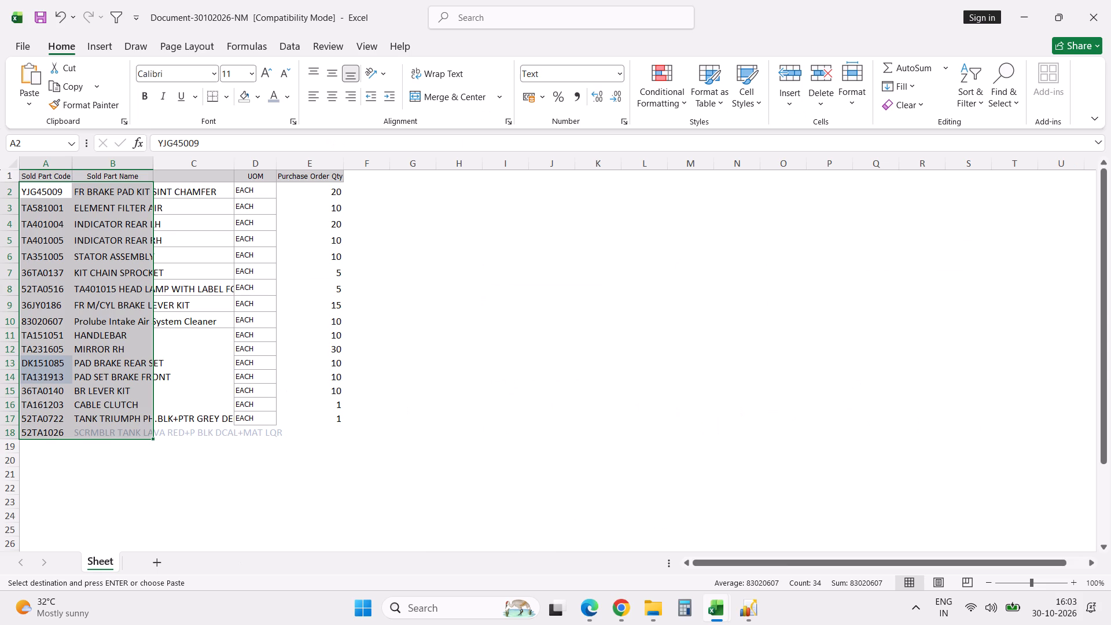
click(323, 194)
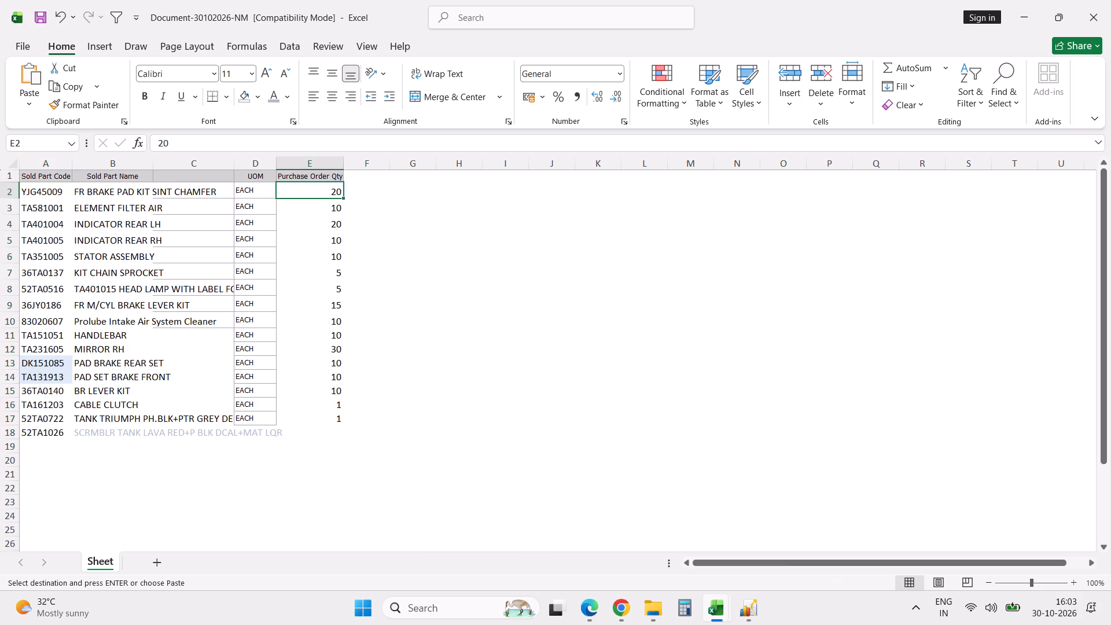
key(ctrl+v)
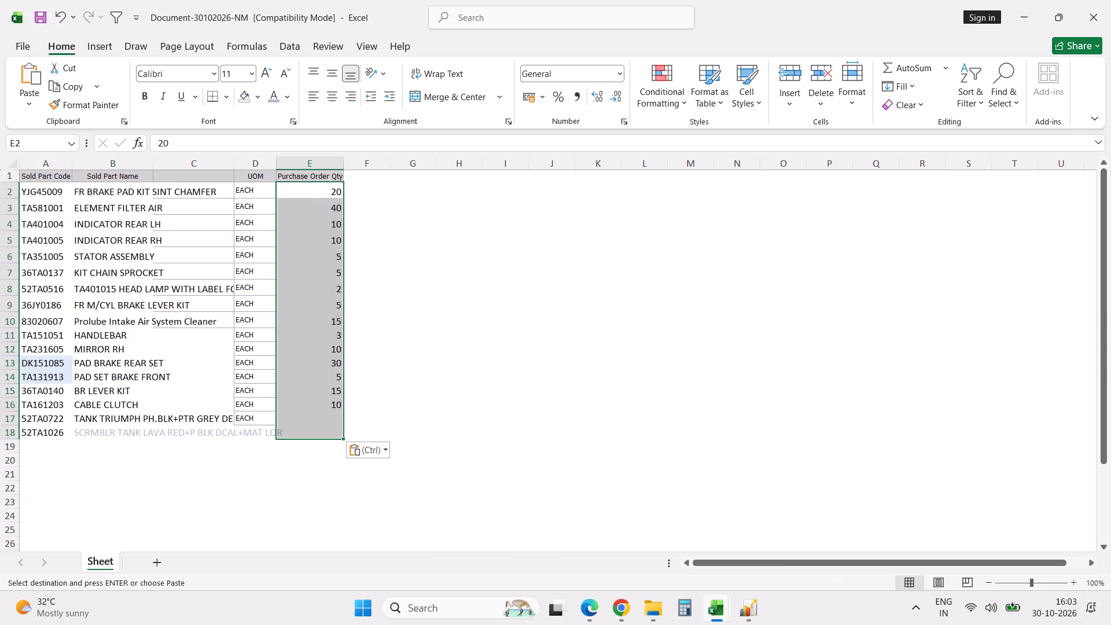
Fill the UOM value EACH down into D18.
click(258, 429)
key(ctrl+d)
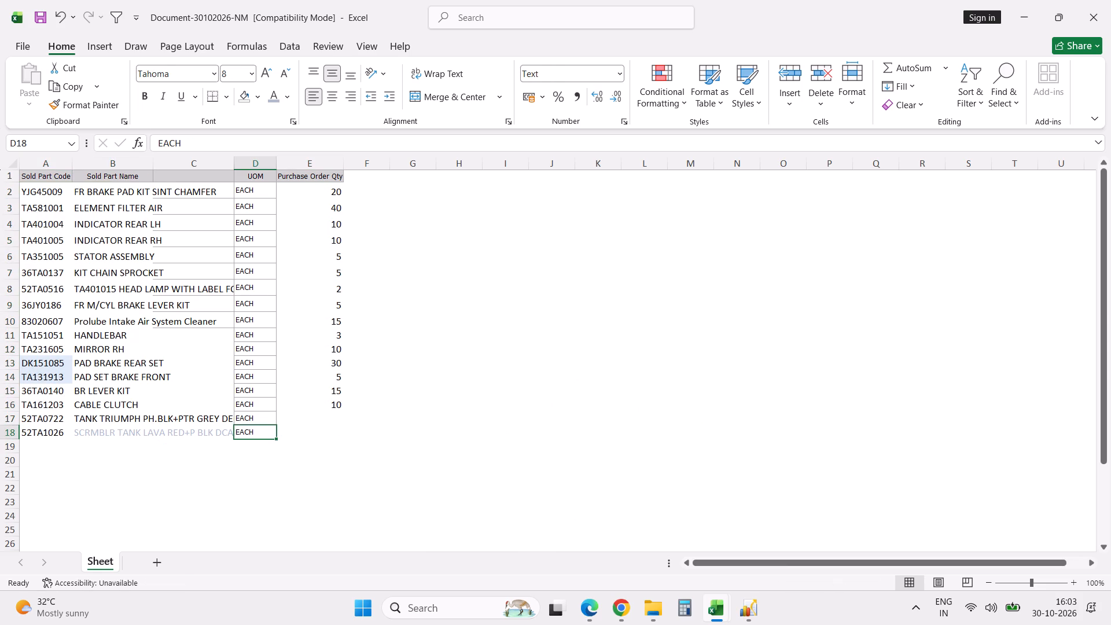
Clear the contents of rows 17 and 18, the tank parts 52TA0722 and 52TA1026 without a quantity, and check against the AMC sheet.
click(17, 420)
key(shift+Down)
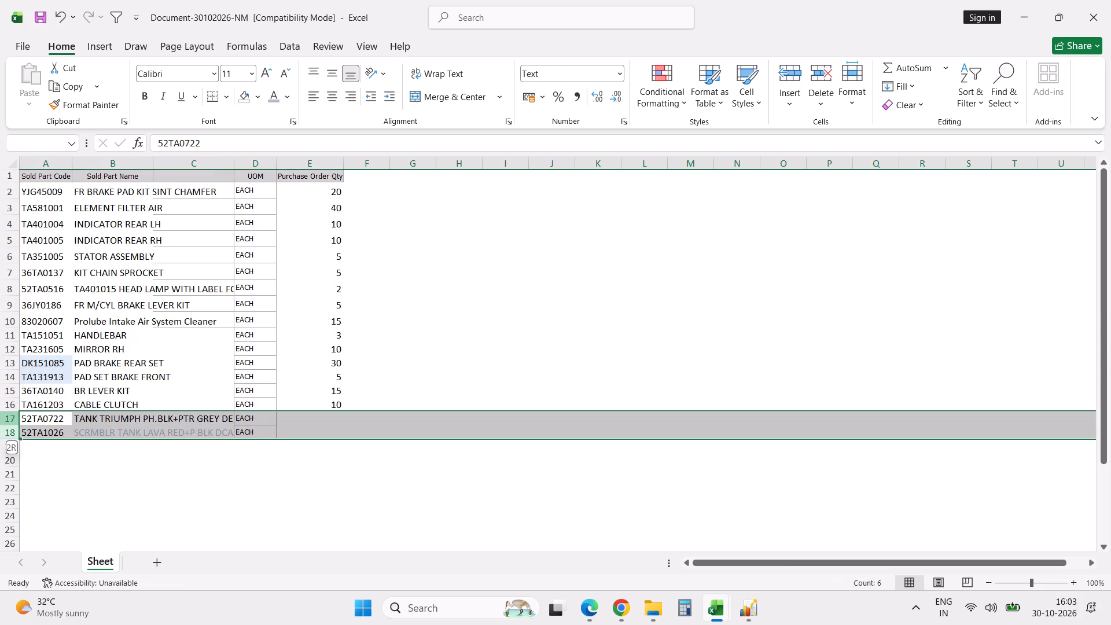
key(Delete)
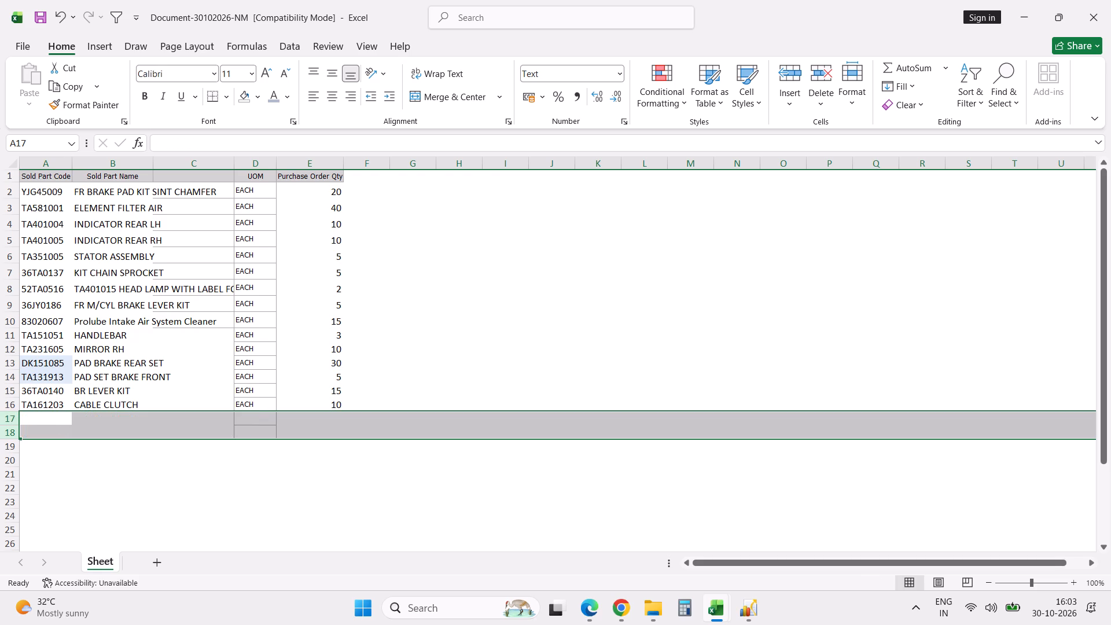
click(366, 430)
key(alt+Tab)
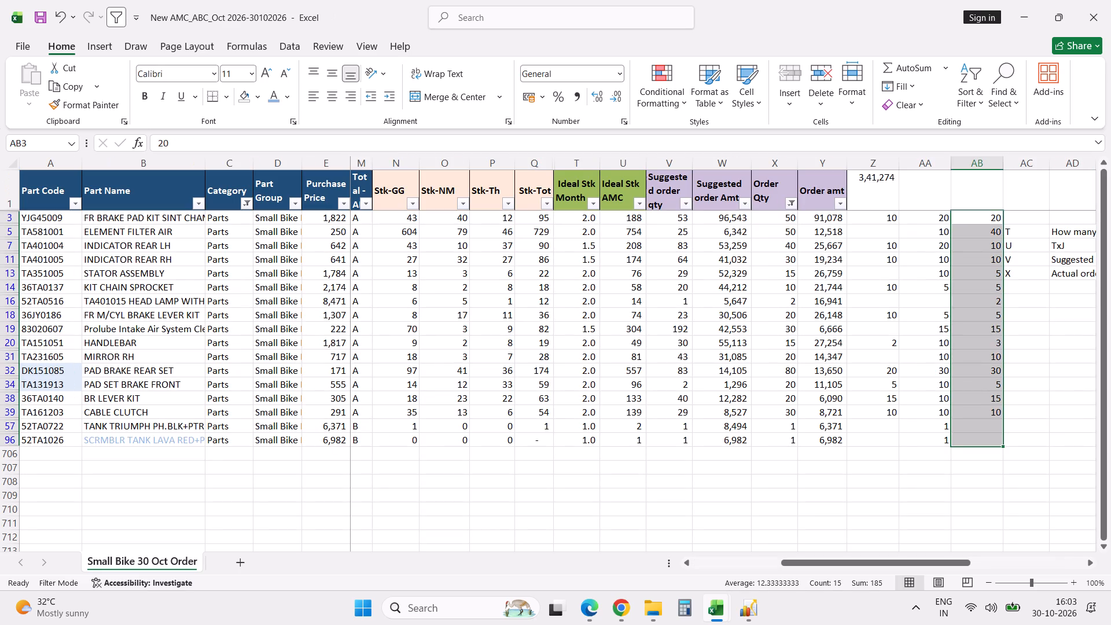
key(alt+Tab)
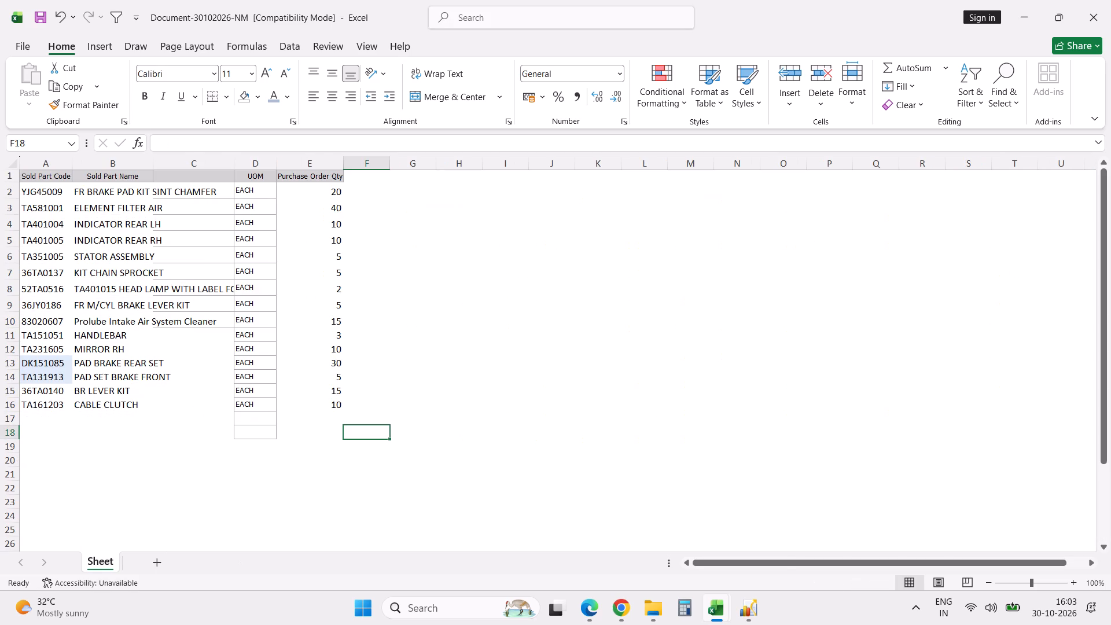
Save a copy of the workbook as Document-30102026-TH in the Daily Order and PNA folder, keeping the Excel 97-2003 format.
key(alt+f)
key(alt+a)
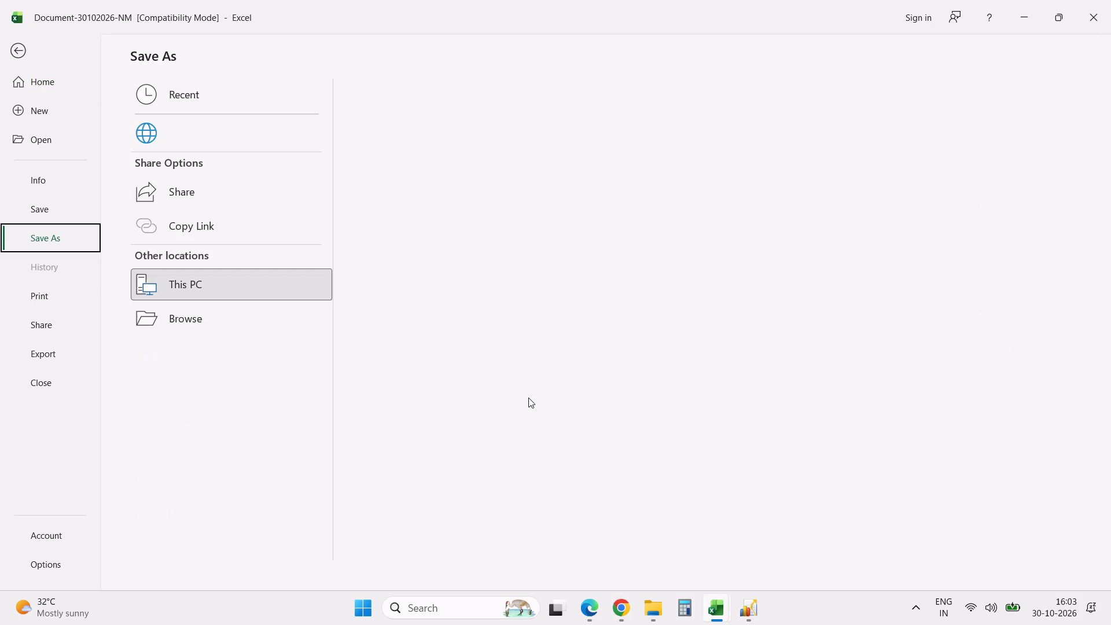
click(517, 160)
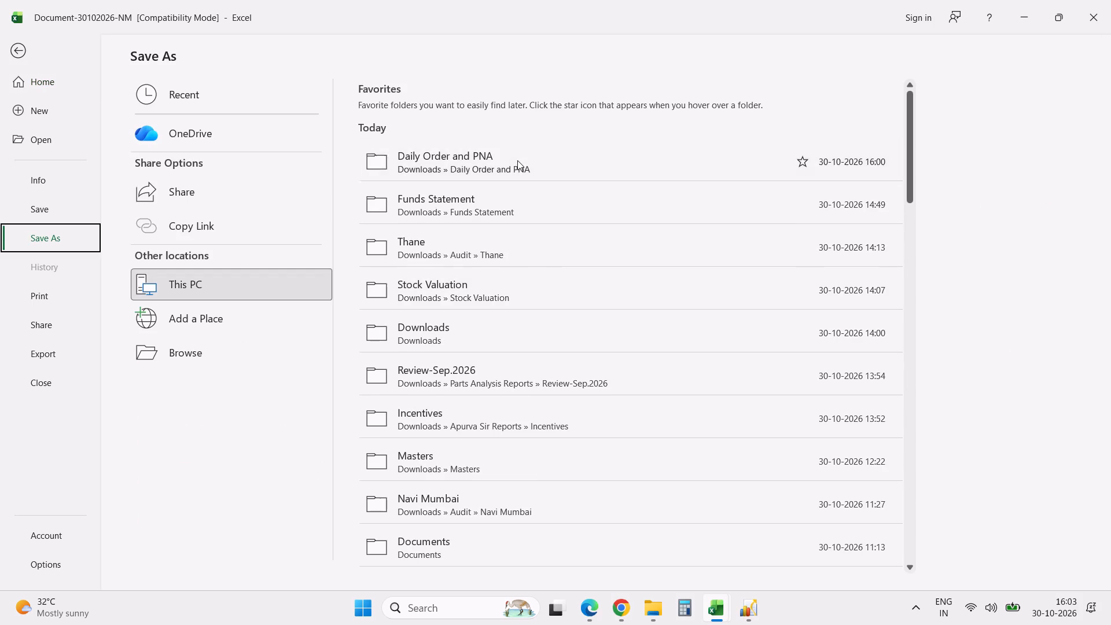
click(517, 160)
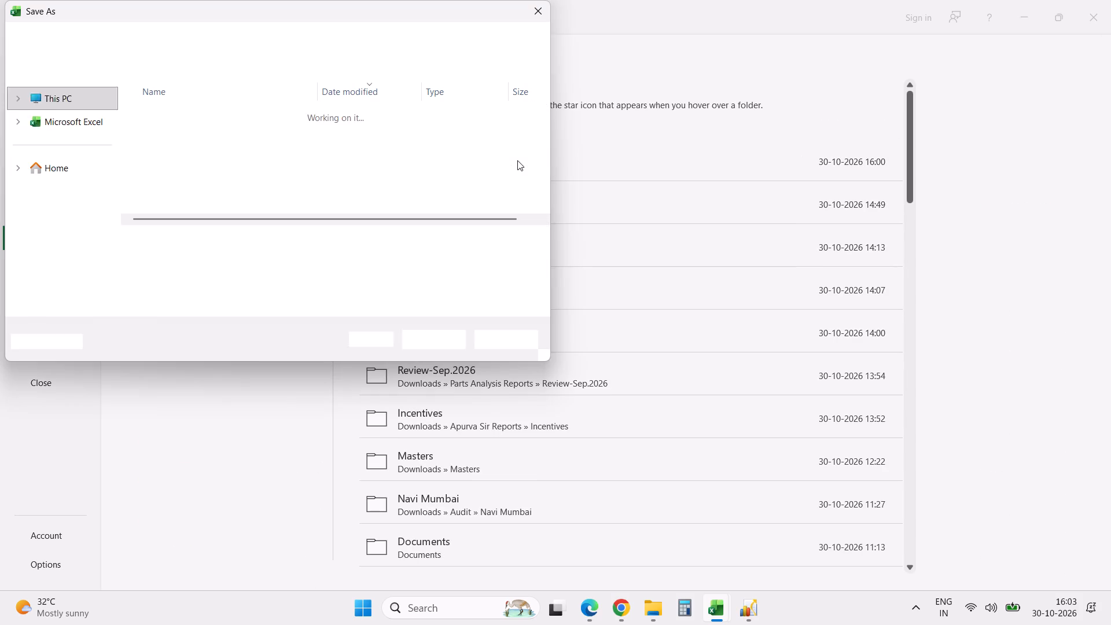
click(382, 241)
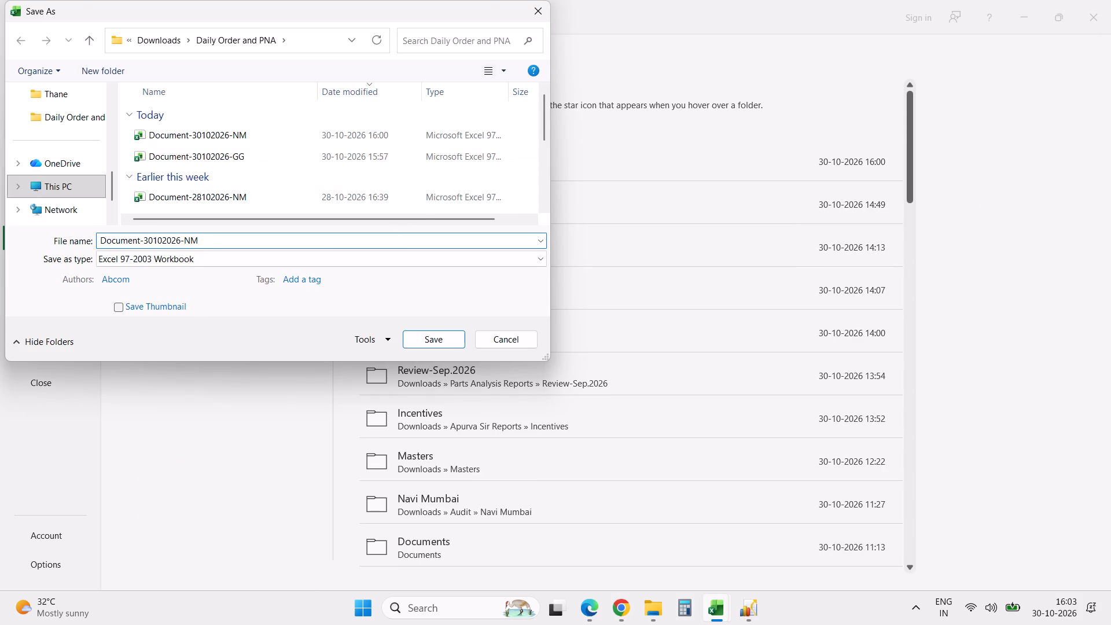
key(BackSpace)
key(BackSpace)
key(BackSpace)
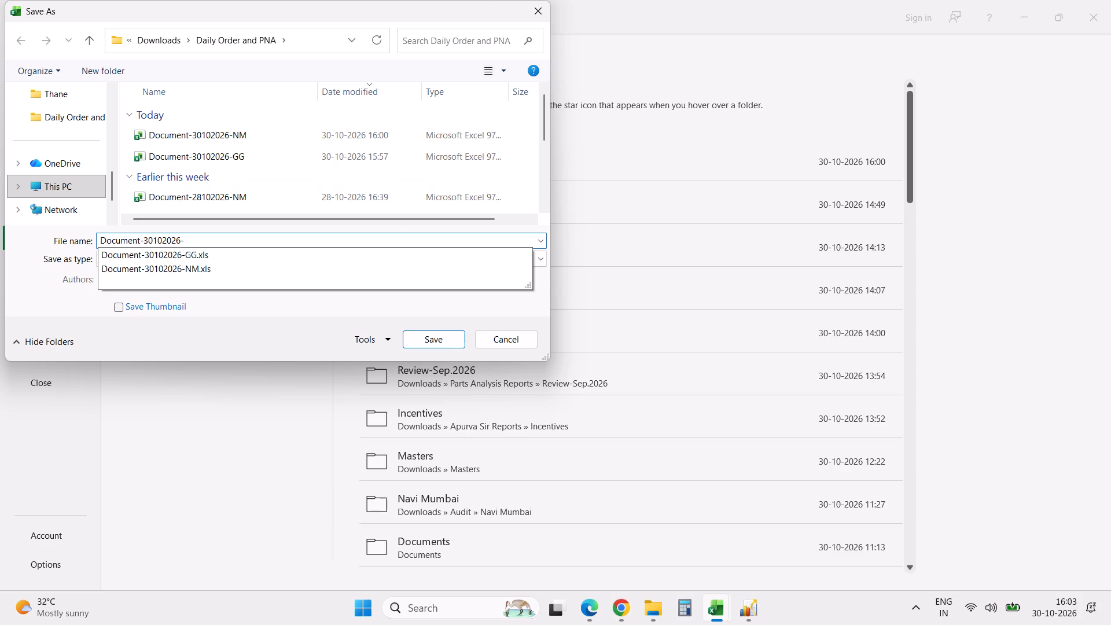
text(TH)
click(435, 339)
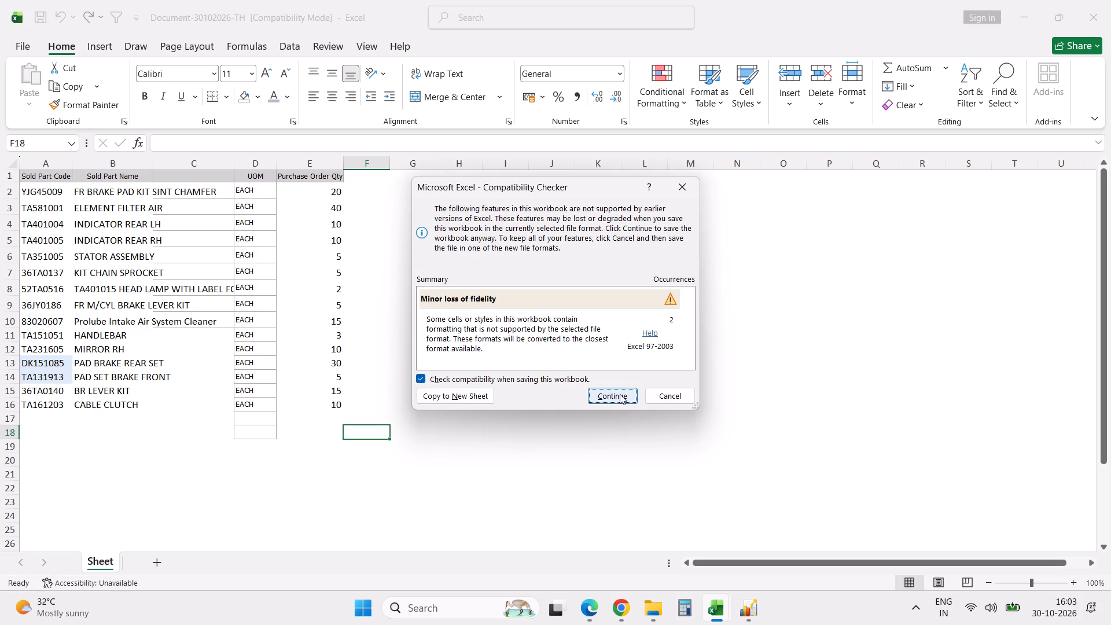
click(620, 394)
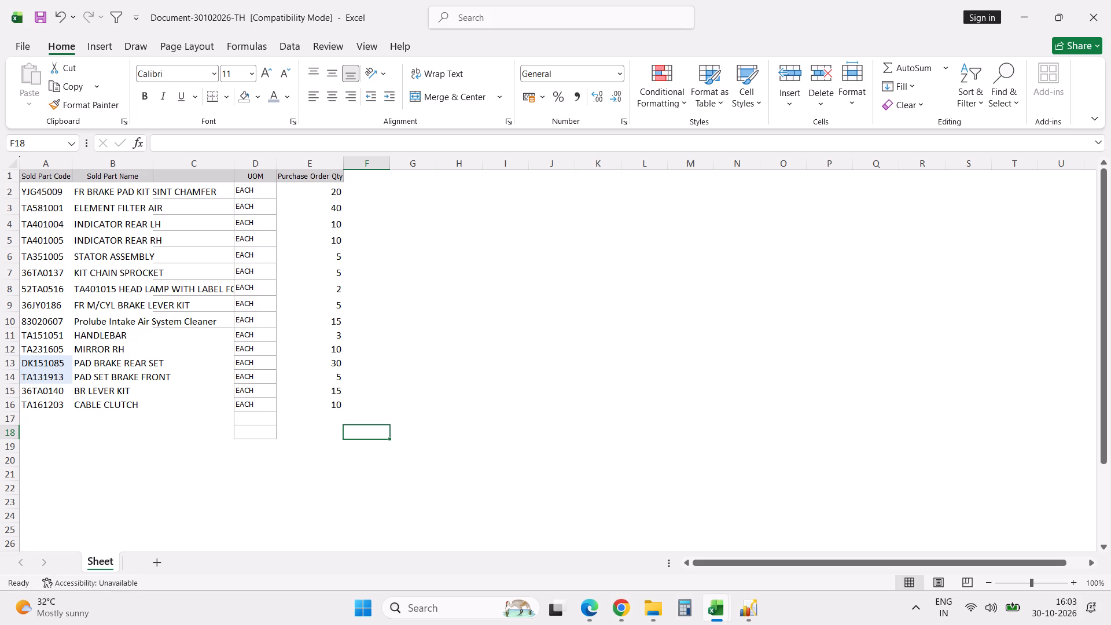
Copy the order lines in A2 to E16, from part YJG45009 to TA161203, in Document-30102026-TH.
click(53, 194)
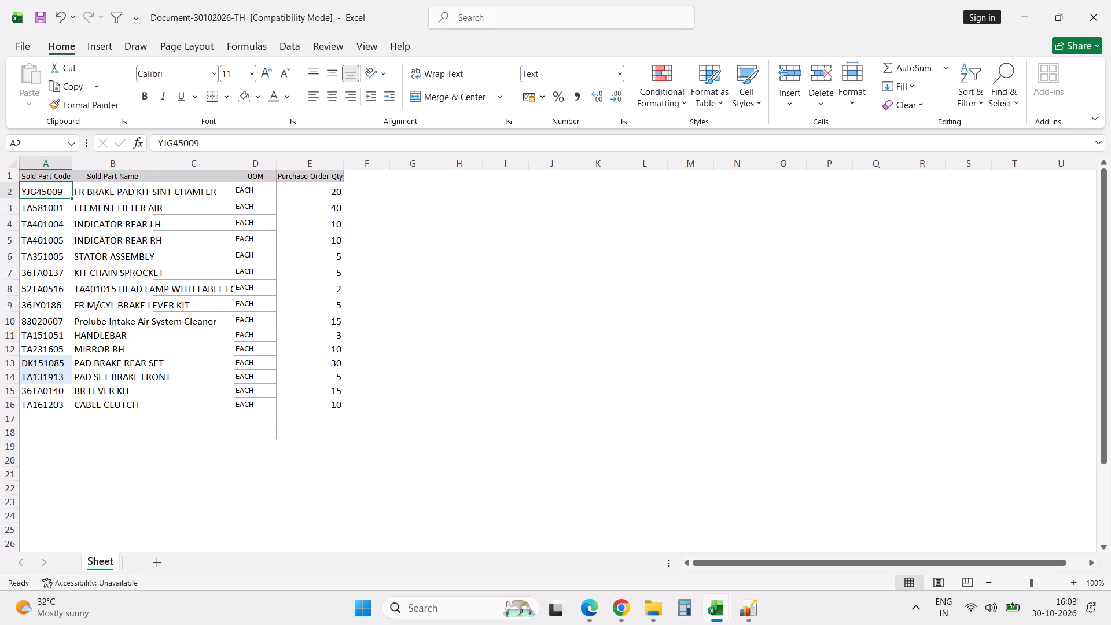
shift+click(331, 403)
key(ctrl+c)
key(alt+Tab)
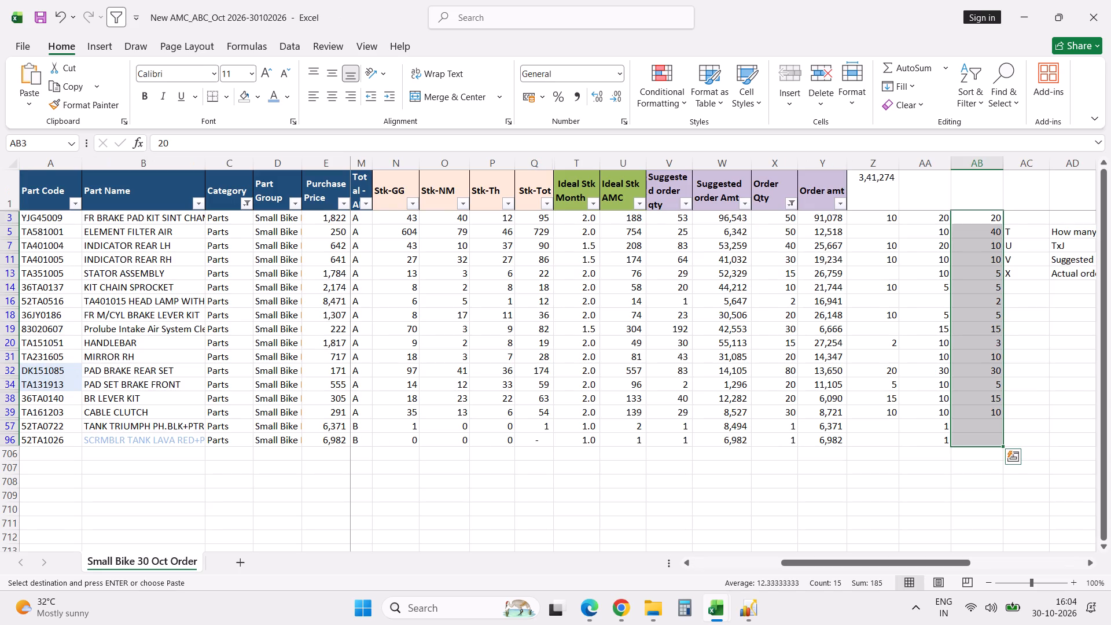
key(alt+Tab)
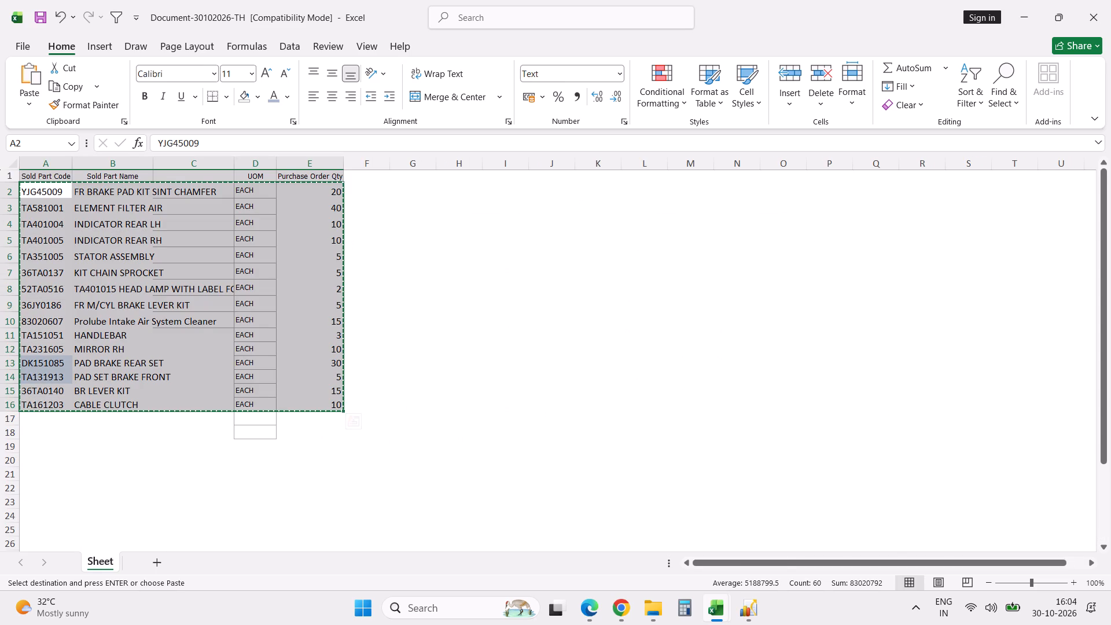
In Excellon, start a new daily purchase order for SHAMAN MOTORS PRIVATE LIMITED (13538), ship-to Shaman Motors_Thane, reference Stock order TH 30102026.
click(747, 605)
click(813, 531)
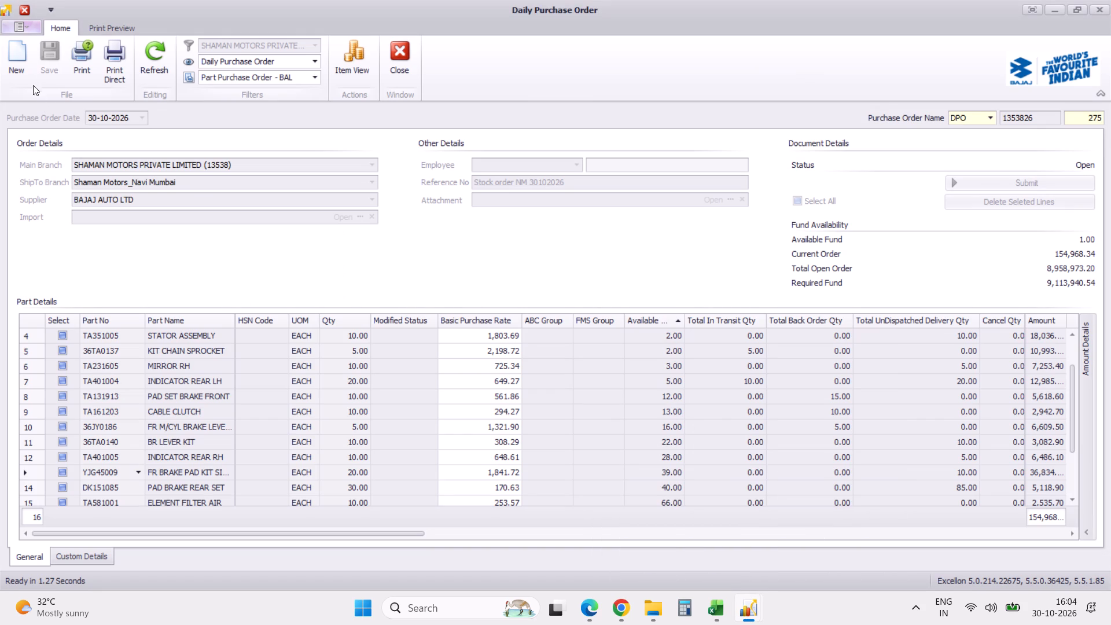
click(19, 69)
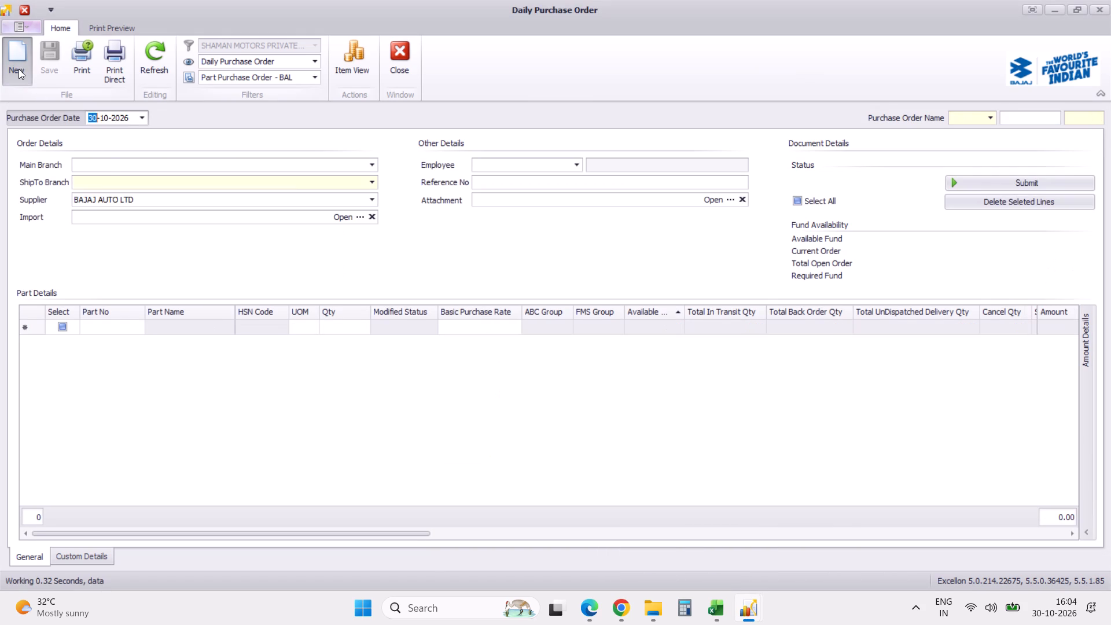
click(373, 165)
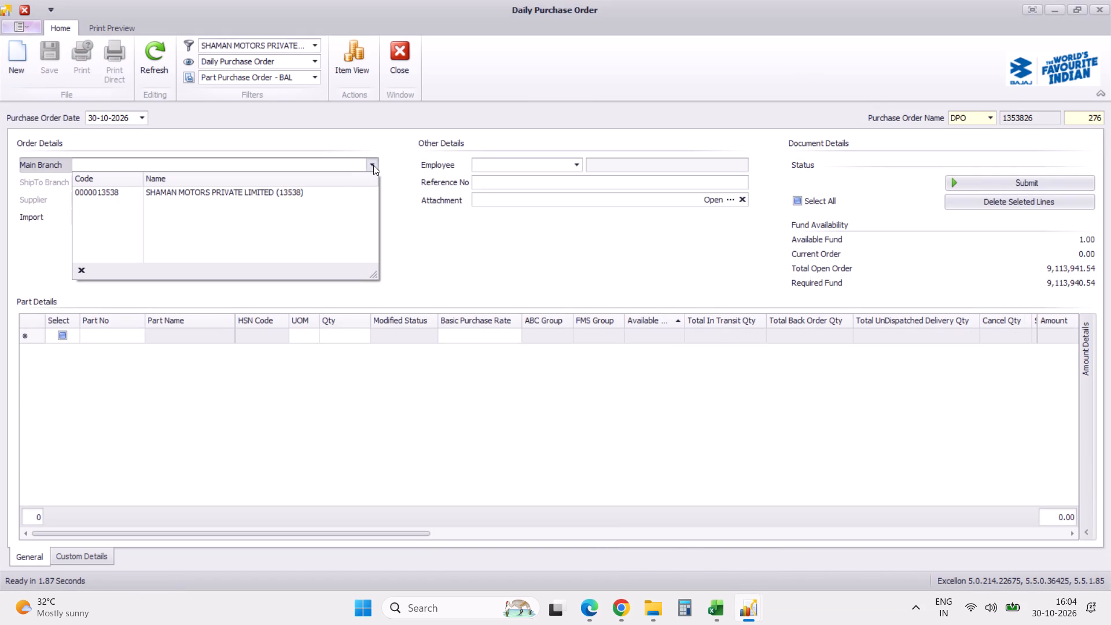
click(334, 198)
click(332, 193)
key(Tab)
click(372, 179)
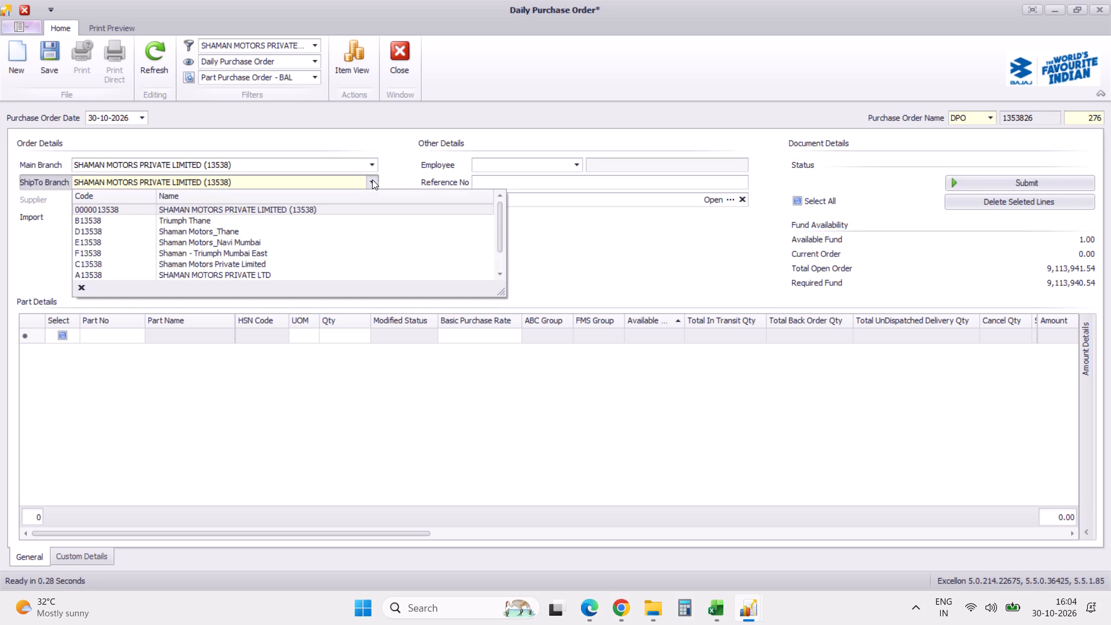
click(345, 232)
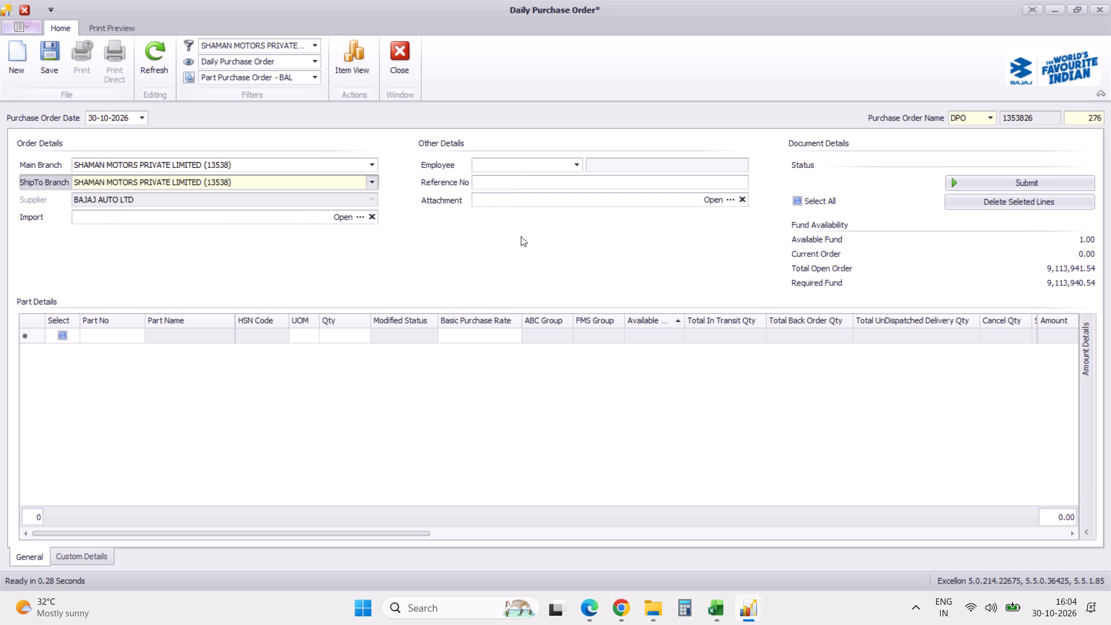
click(547, 182)
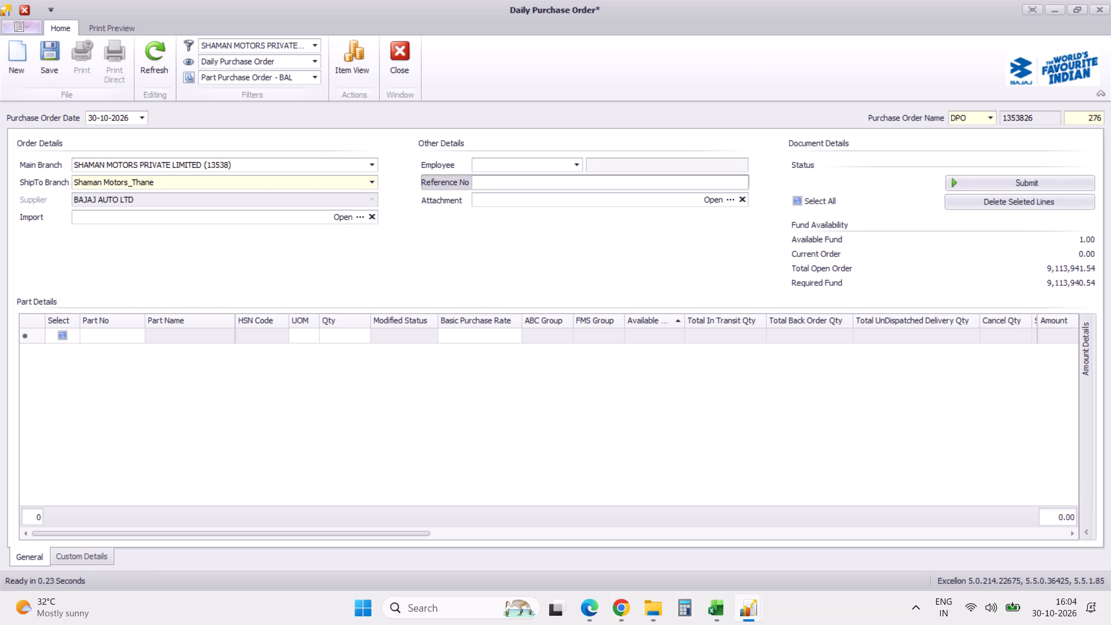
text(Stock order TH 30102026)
Paste the copied order lines into the Thane order's part details, accept the rounded quantity 20 for part 83020607, and review the lines.
click(130, 336)
key(Escape)
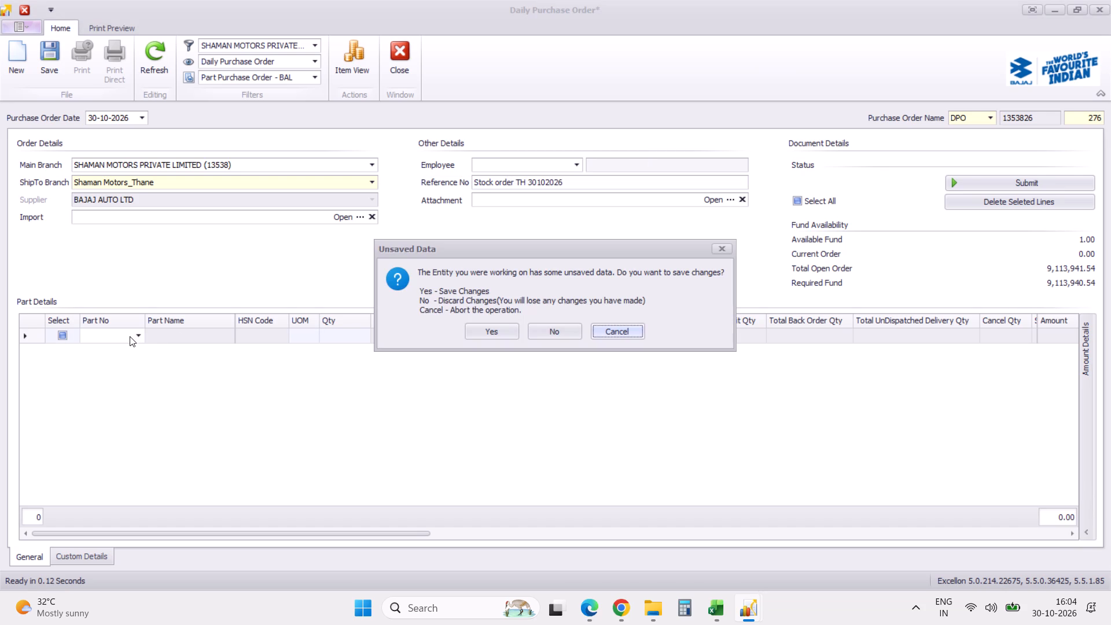
click(612, 336)
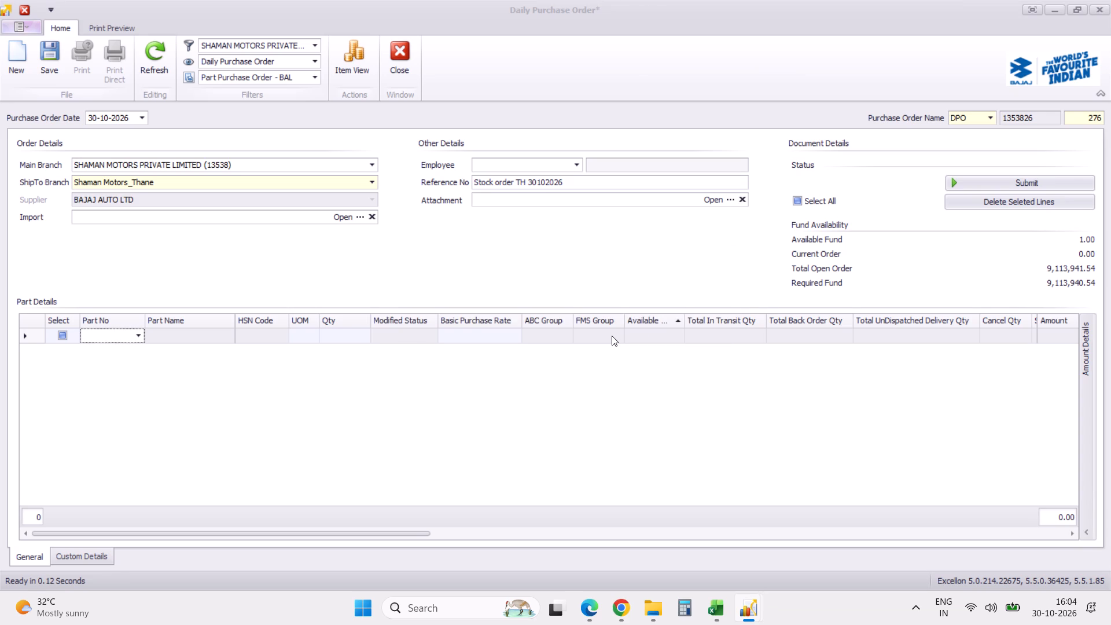
key(ctrl+v)
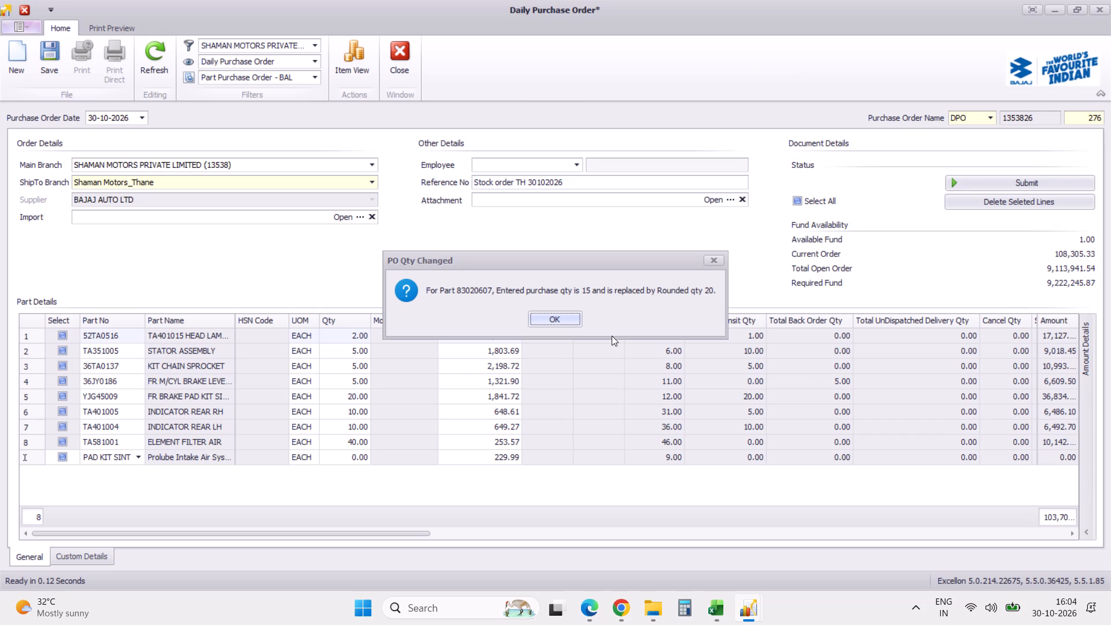
click(560, 320)
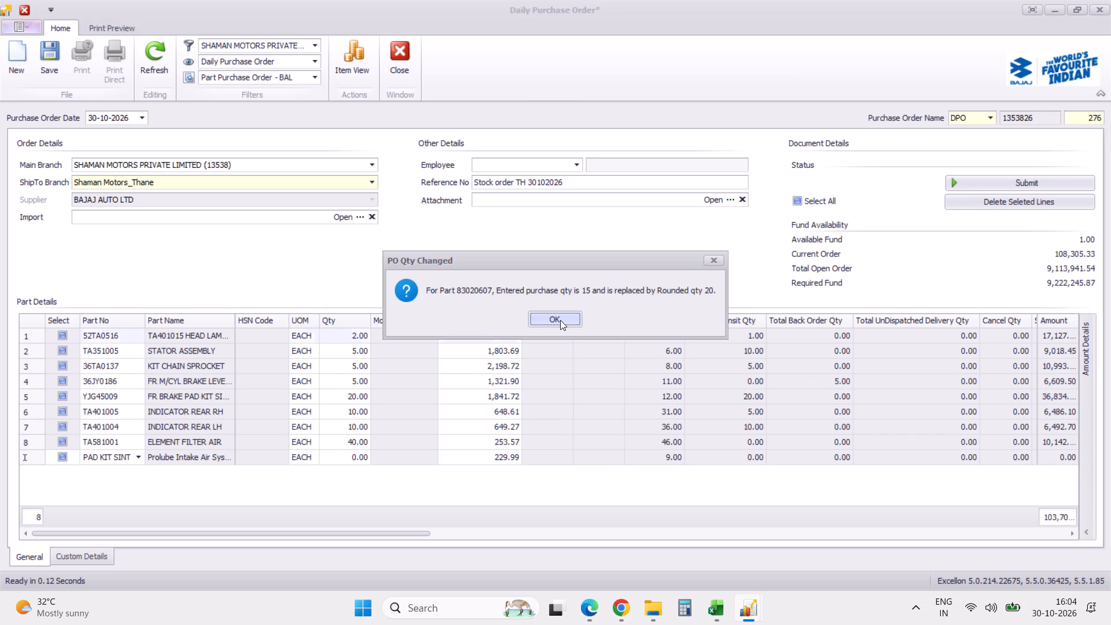
click(560, 320)
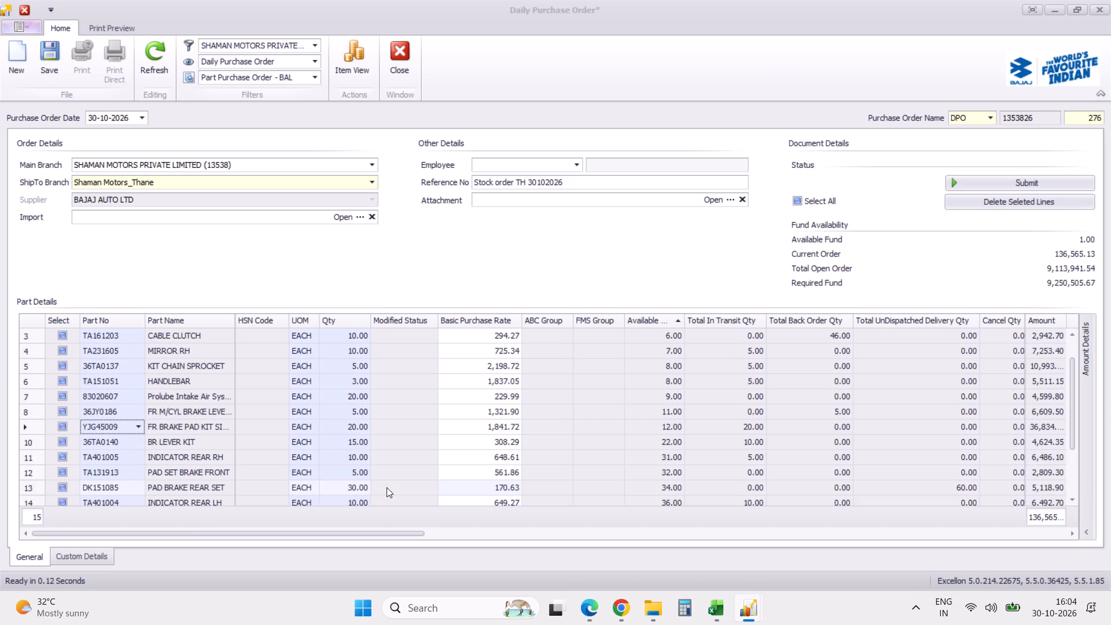
scroll(387, 487, down, 20)
scroll(387, 487, down, 5)
scroll(387, 487, up, 20)
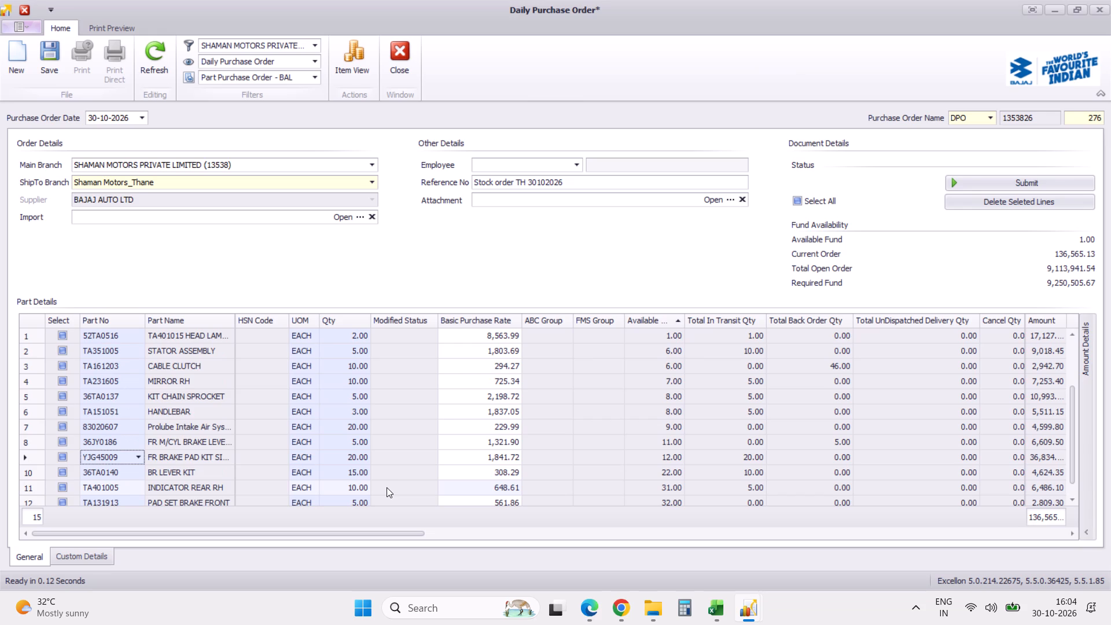
scroll(387, 487, up, 20)
scroll(387, 487, up, 2)
scroll(395, 458, down, 15)
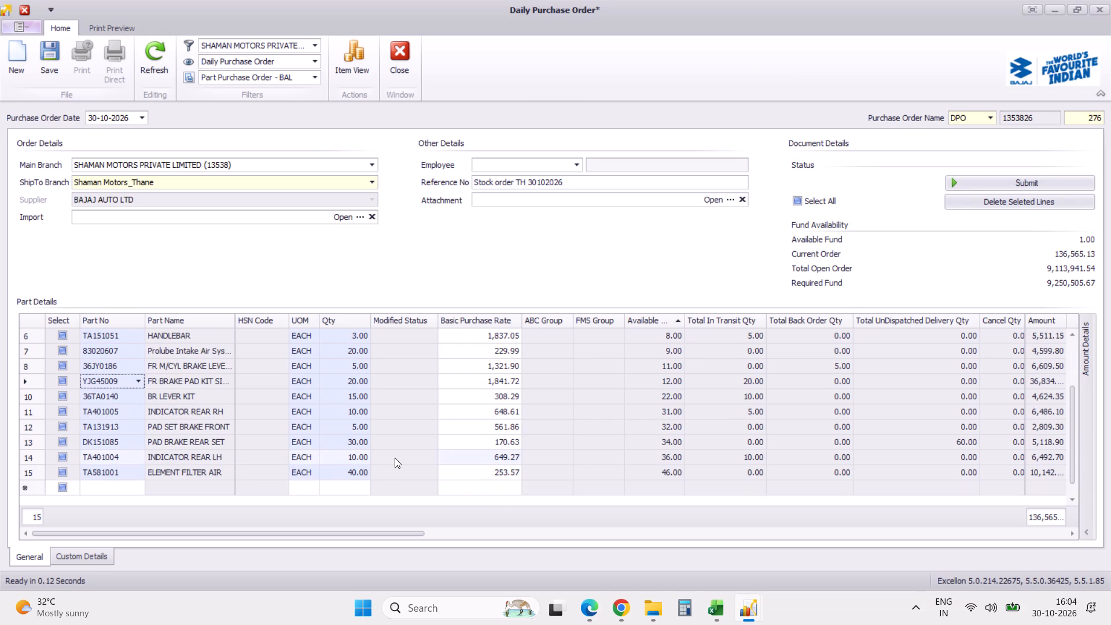
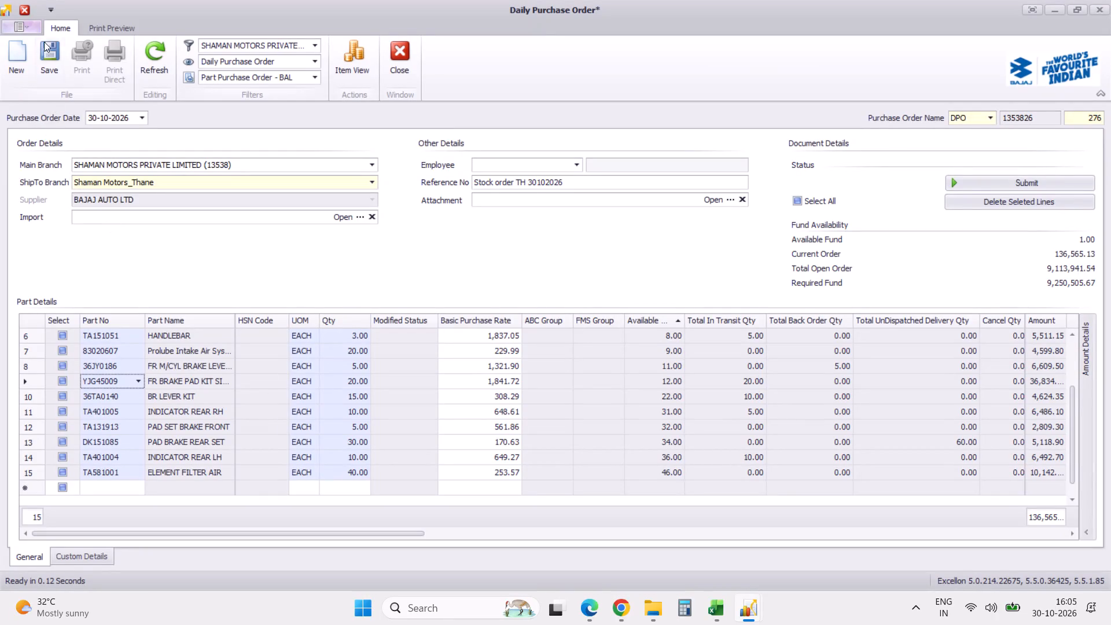
Save the Thane daily purchase order with reference Stock order TH 30102026 and submit it.
click(51, 61)
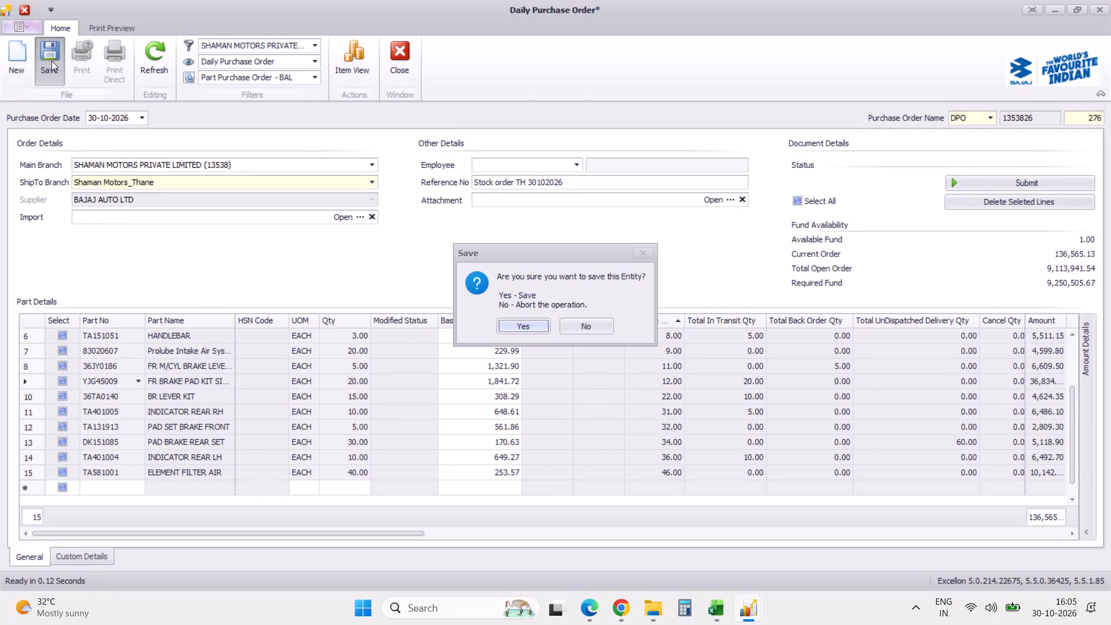
click(534, 323)
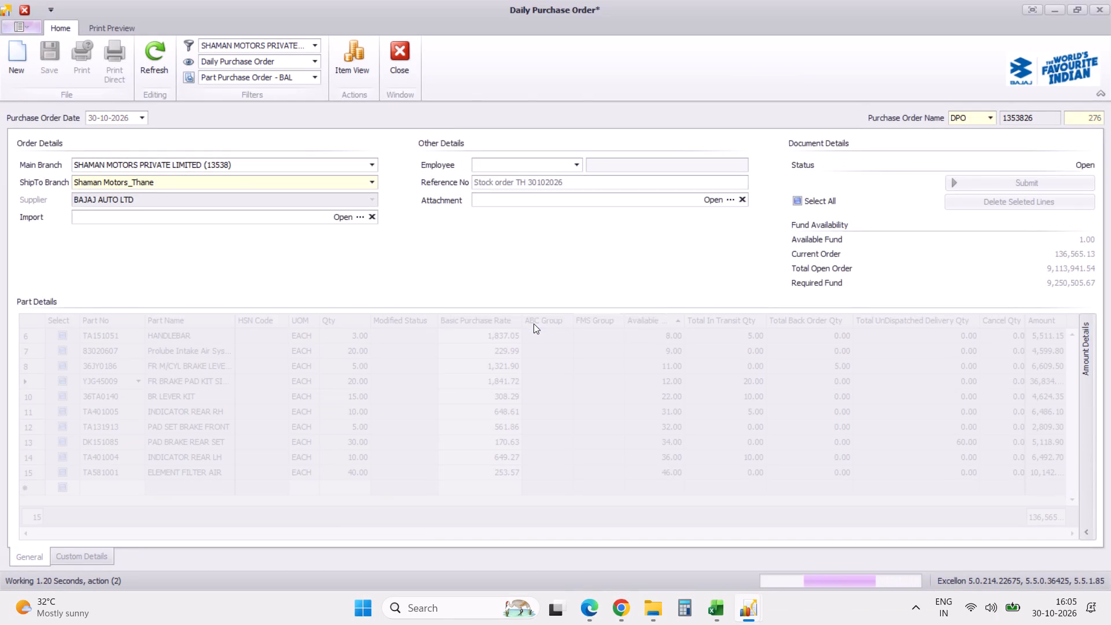
click(1033, 183)
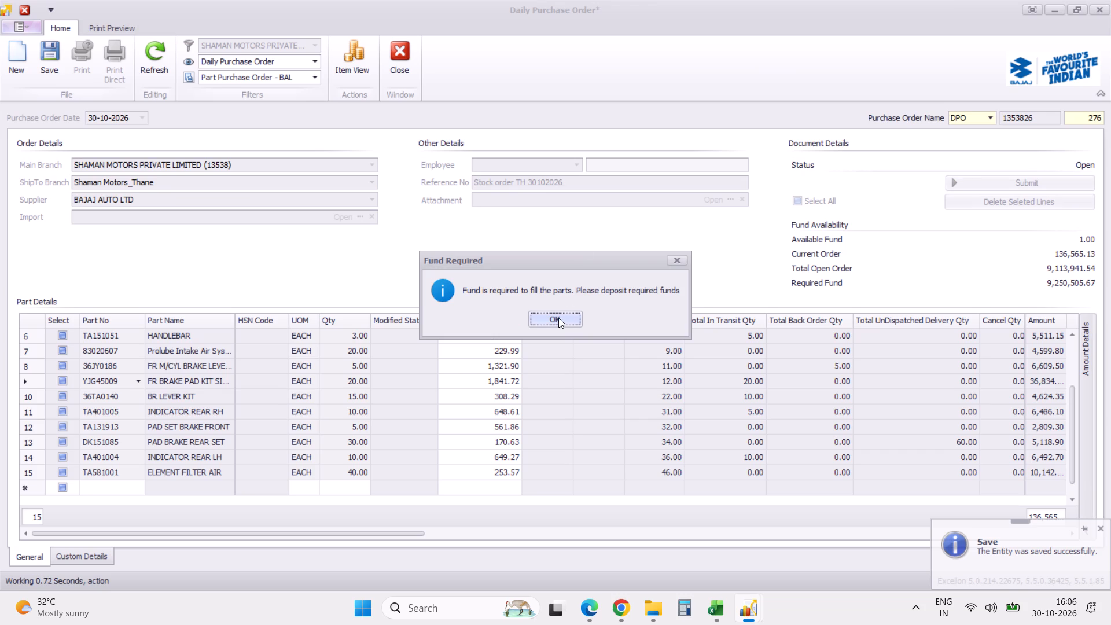
click(558, 318)
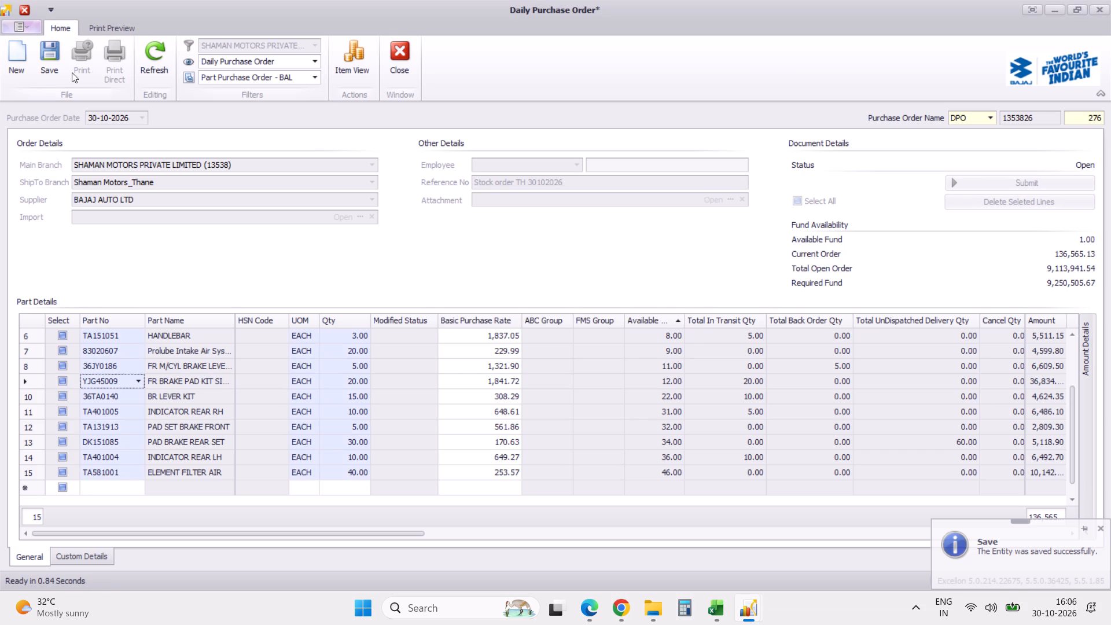
Save the Thane purchase order again after submission and close its window.
click(53, 59)
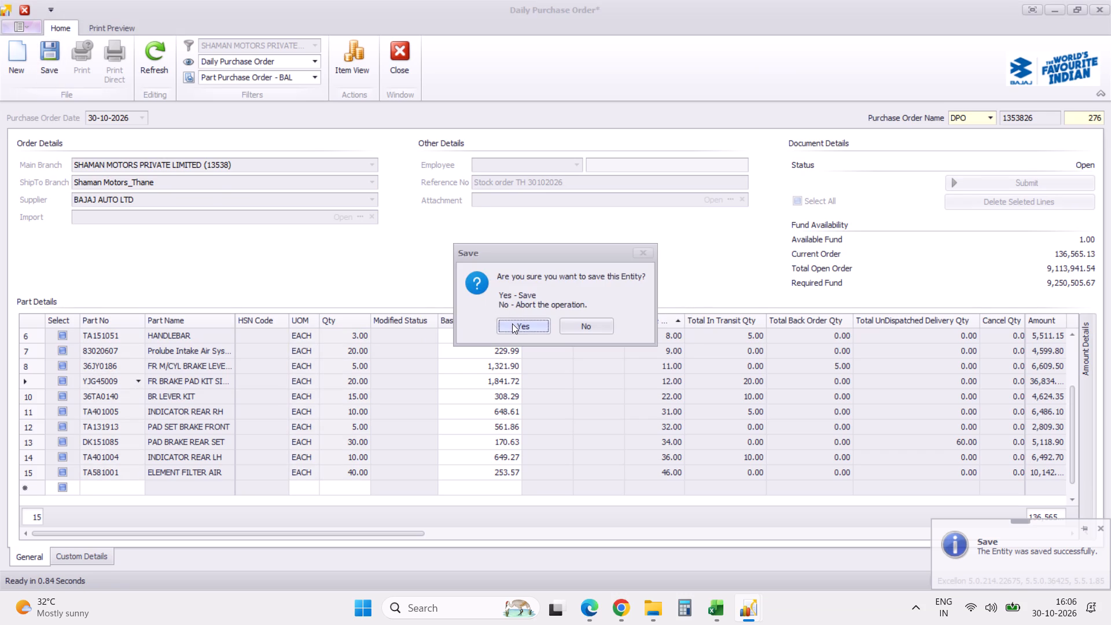
click(512, 323)
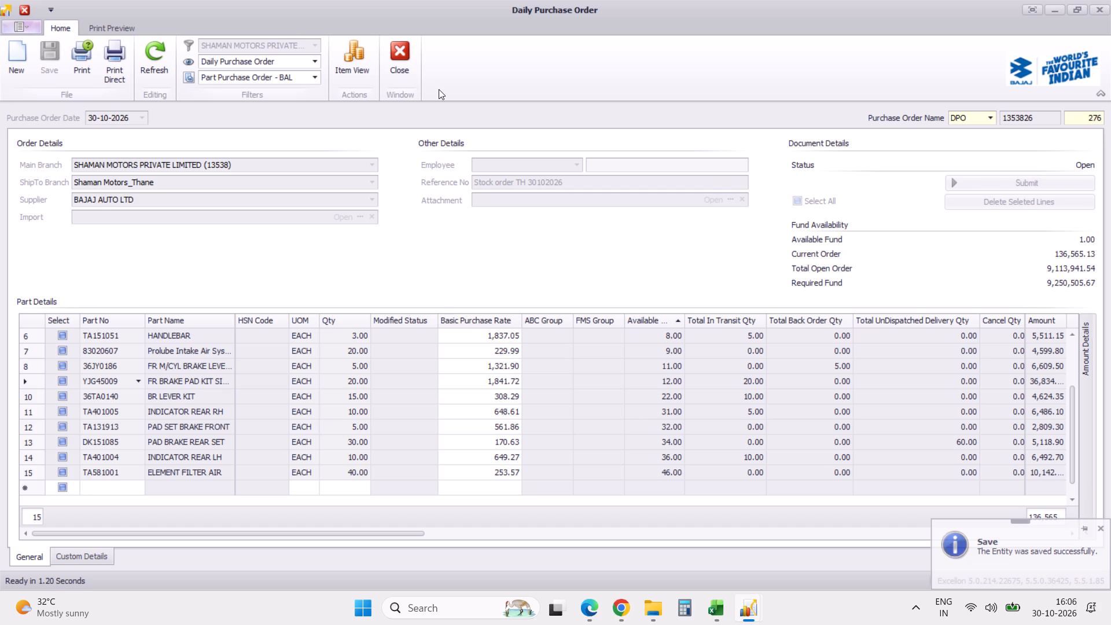
click(406, 61)
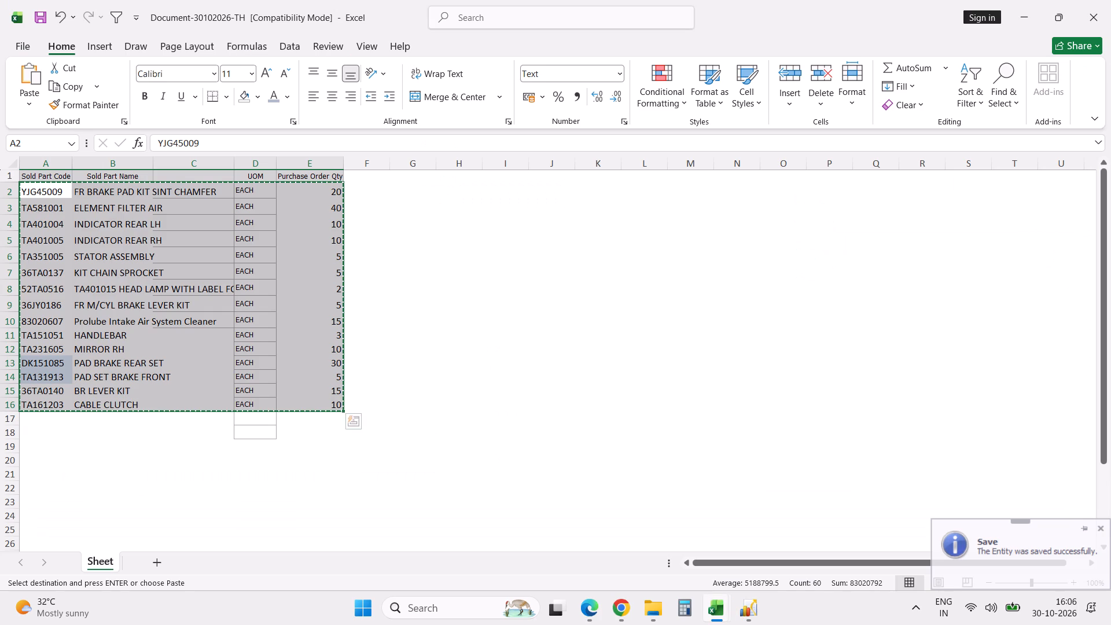
In Excel, save the Document-30102026-TH workbook in its existing format and close it.
key(ctrl+s)
click(626, 401)
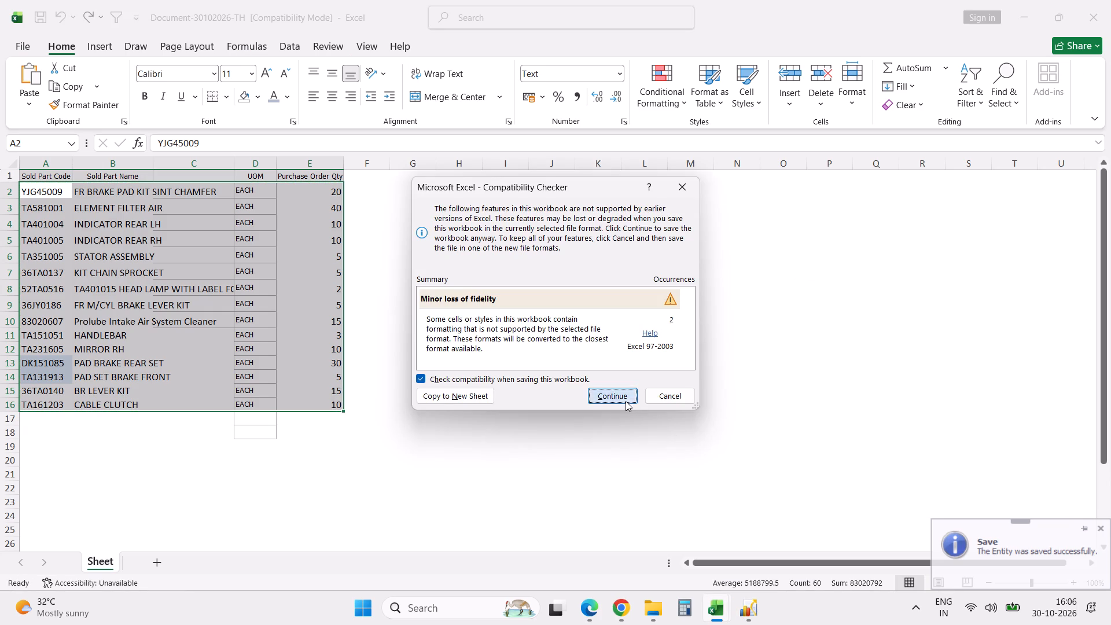
click(1094, 24)
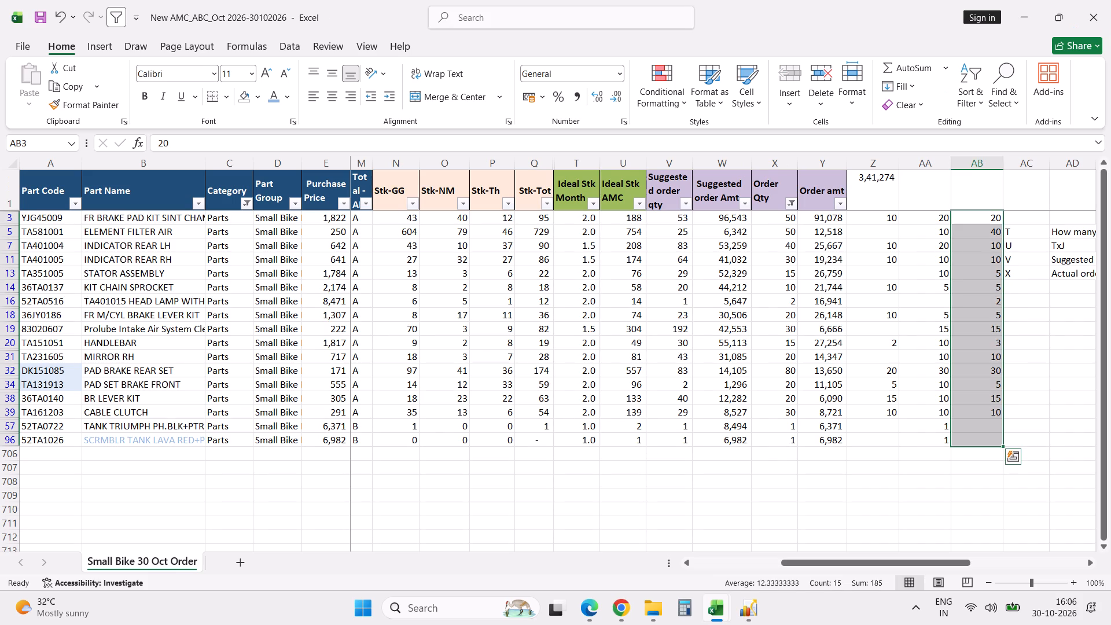
click(547, 299)
key(ctrl+s)
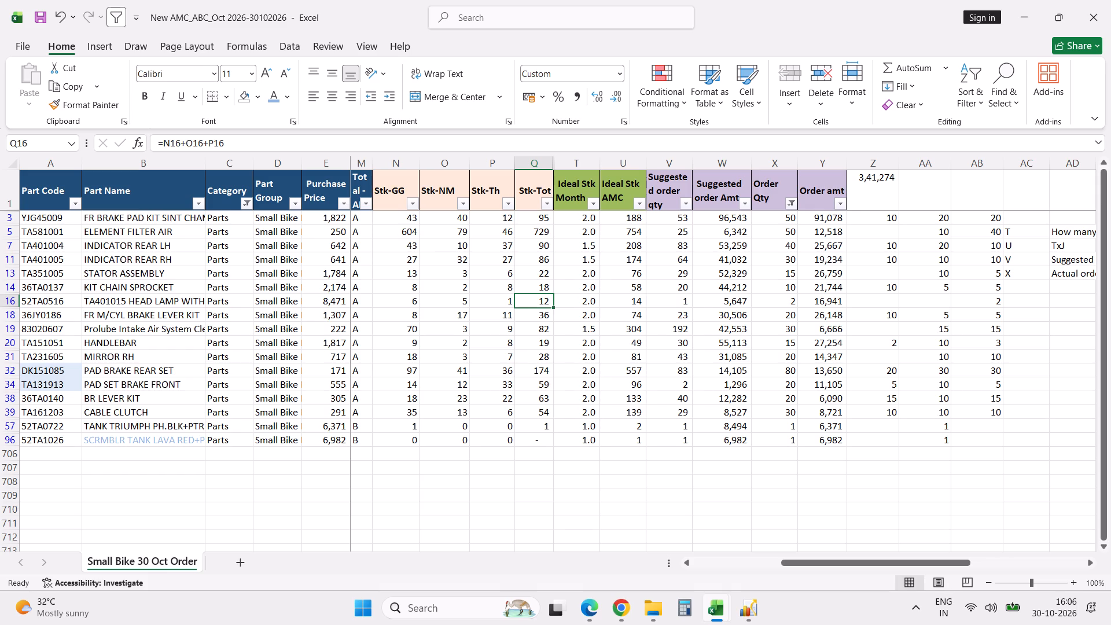
click(1100, 28)
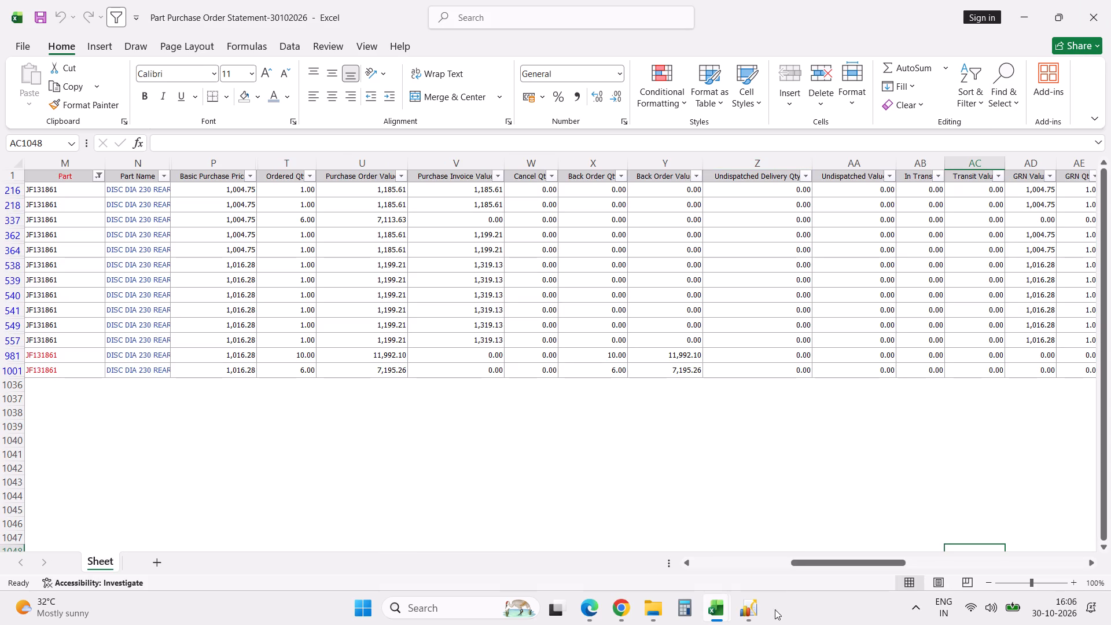
Switch to Excellon, where All Open Daily Purchase Orders is open, and exit the application.
click(752, 609)
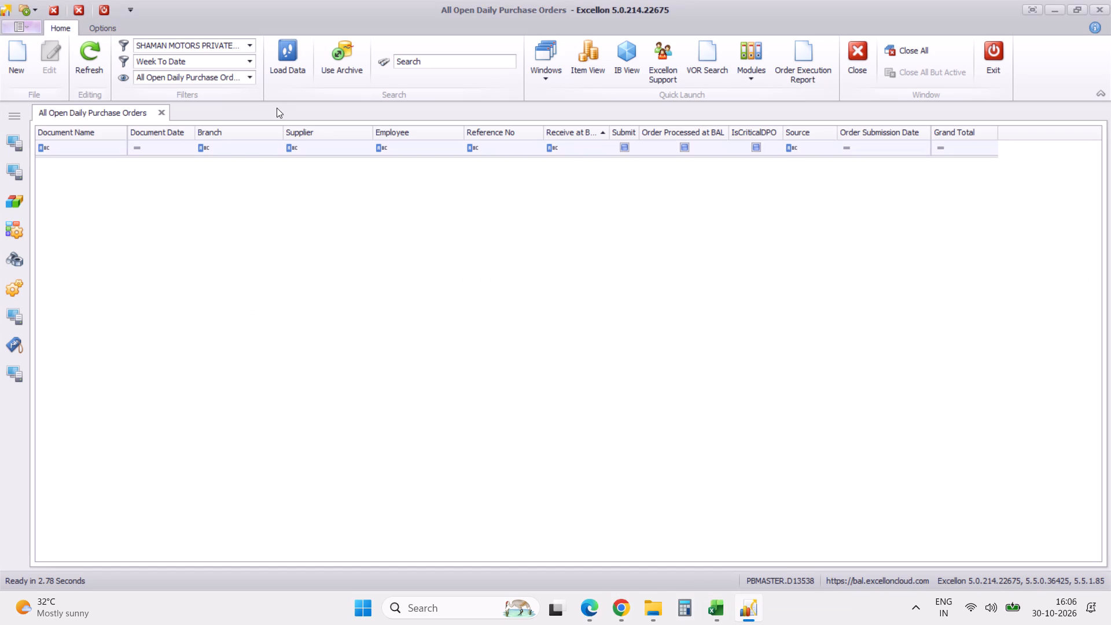
click(992, 65)
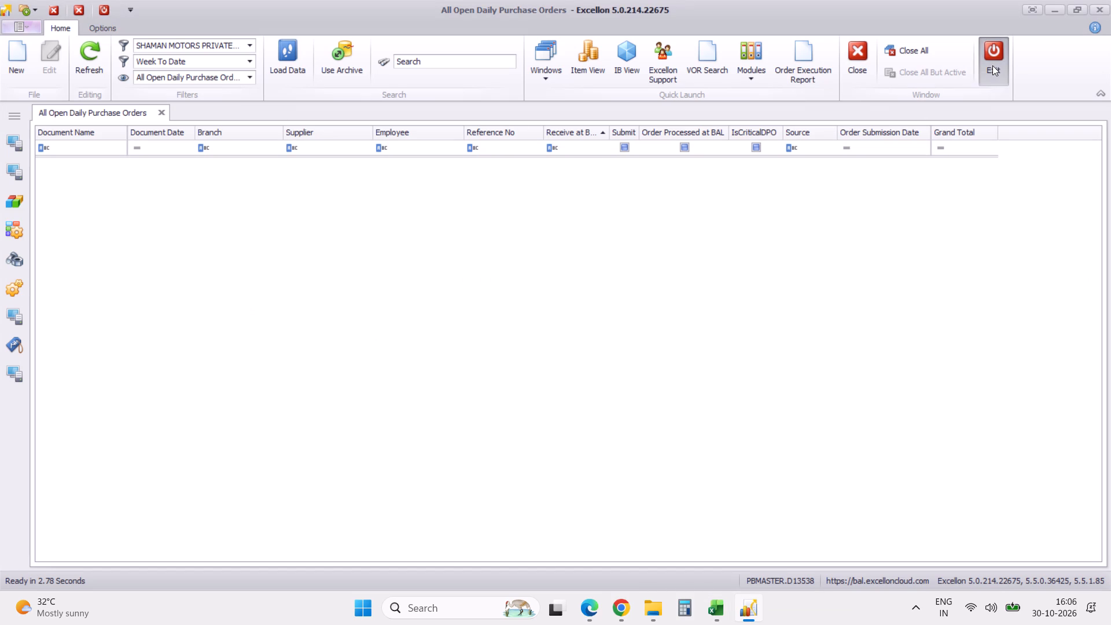